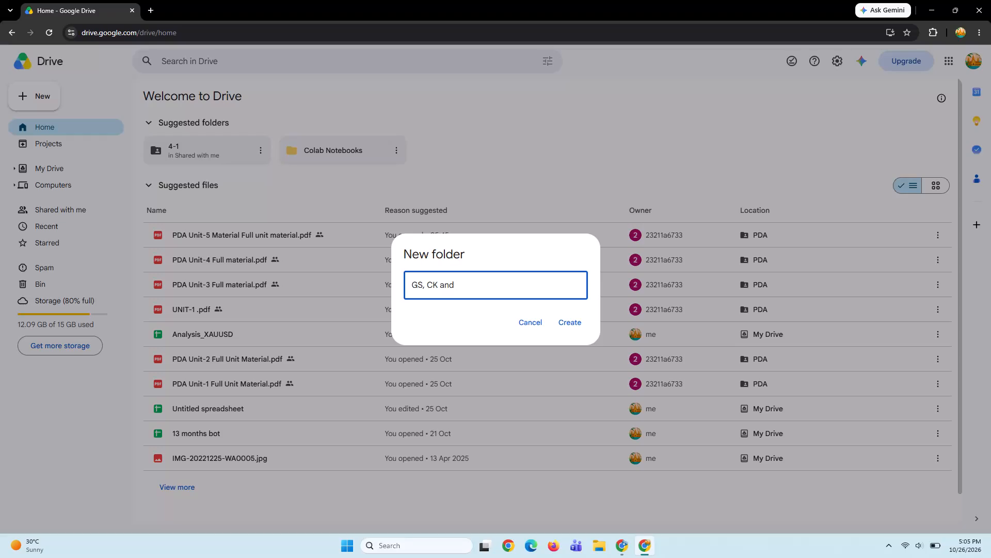
Finish naming the new folder "GS, CK and P trades" and create it.
key("p")
key("BackSpace")
type("P trades")
left_click(573, 326)
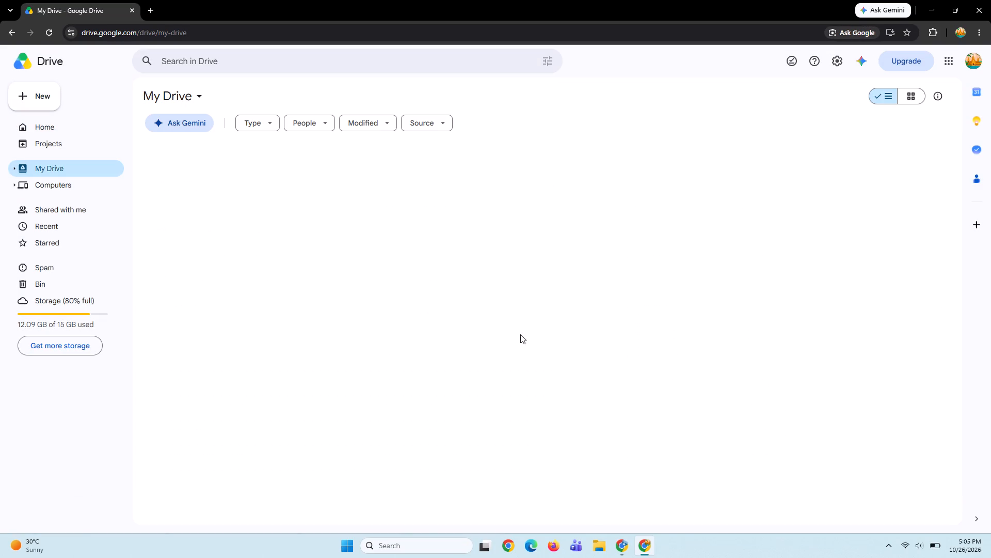
Open the "GS, CK and P trades" folder and create a subfolder named "GS_Trades" in it.
double_click(465, 203)
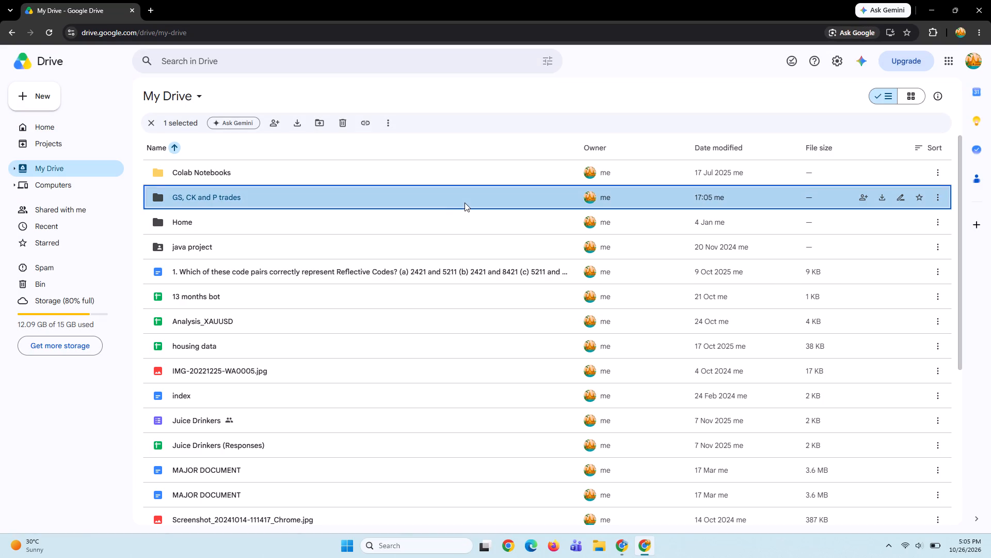
left_click(348, 214)
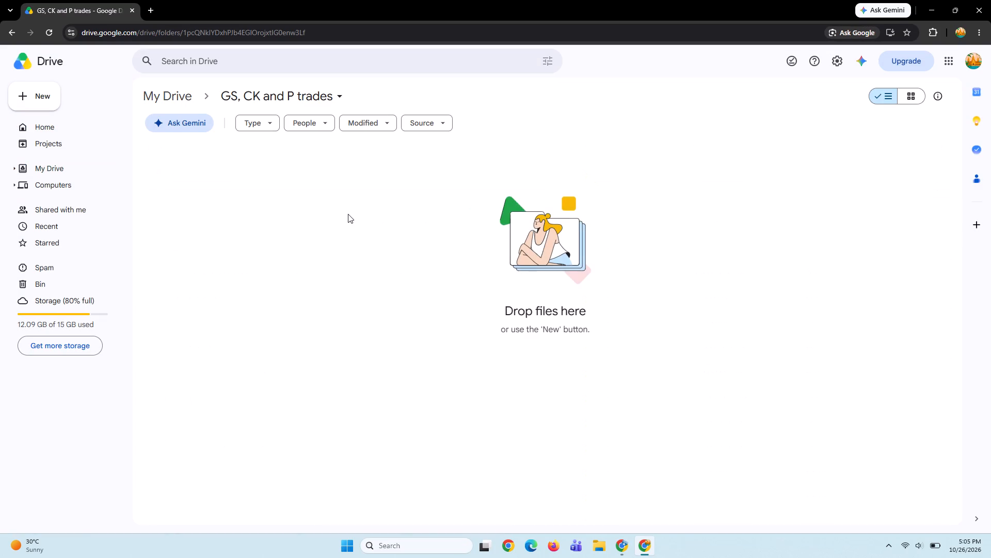
left_click(40, 101)
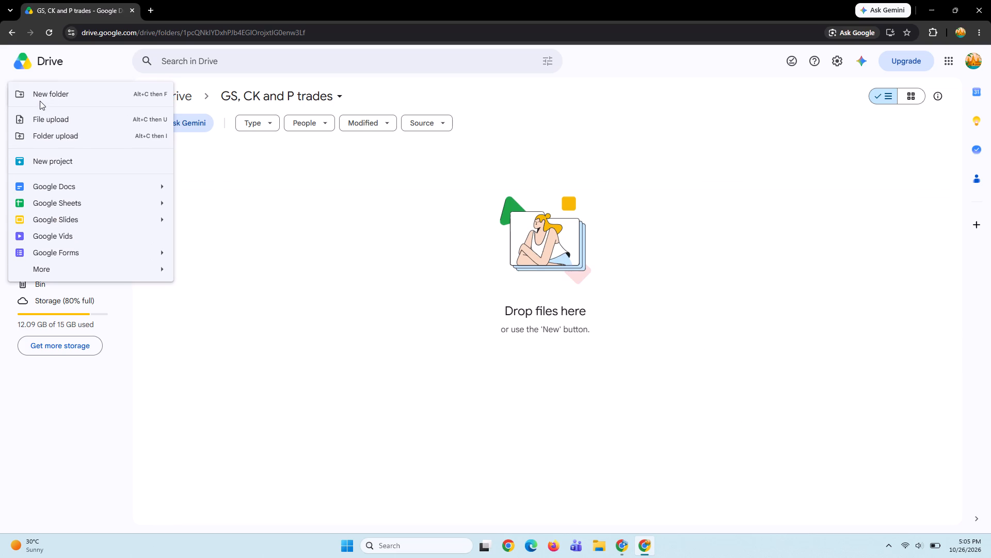
left_click(107, 88)
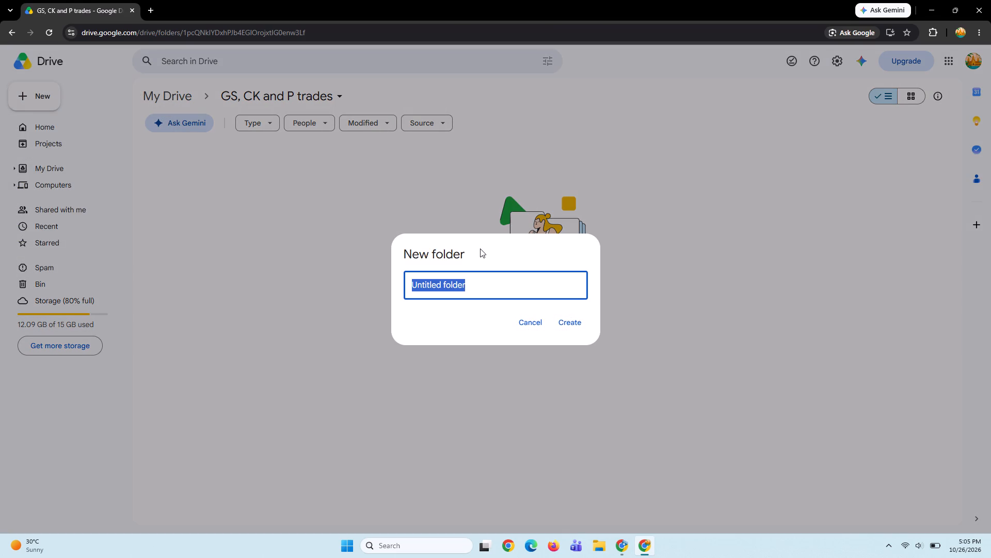
key("BackSpace")
type("SH")
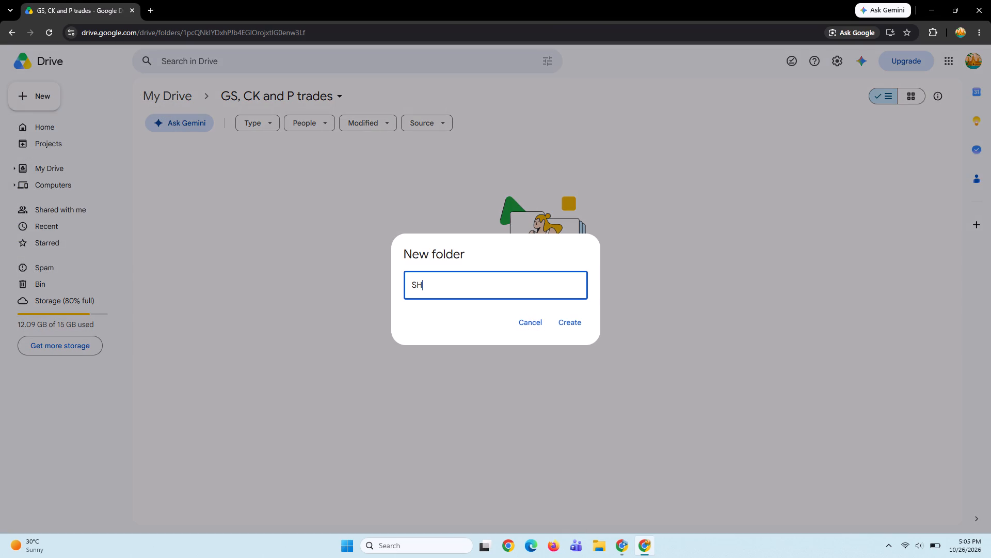
key("BackSpace")
key("BackSpace")
key("BackSpace")
key("shift+g")
key("shift+s")
key("shift+underscore")
key("shift+t")
type("rades")
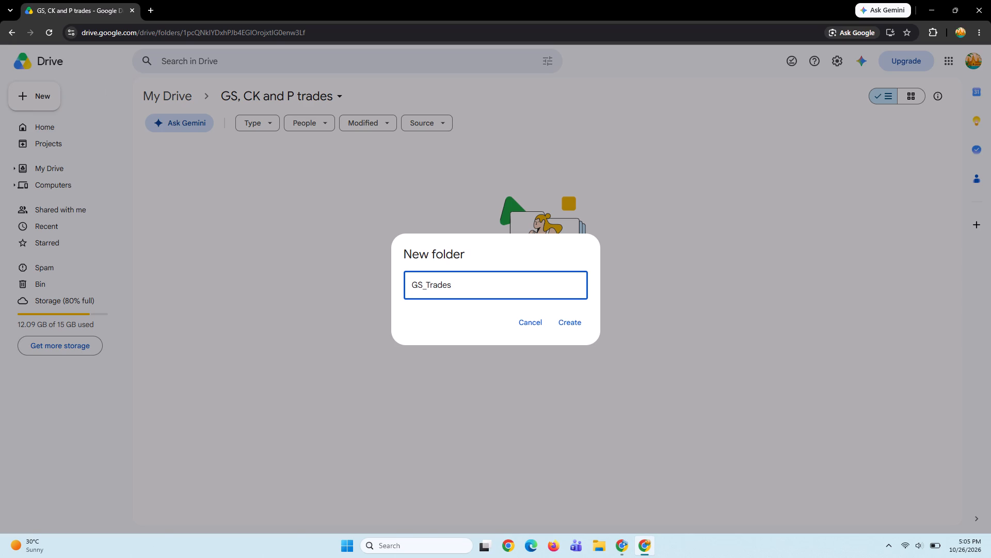
key("Return")
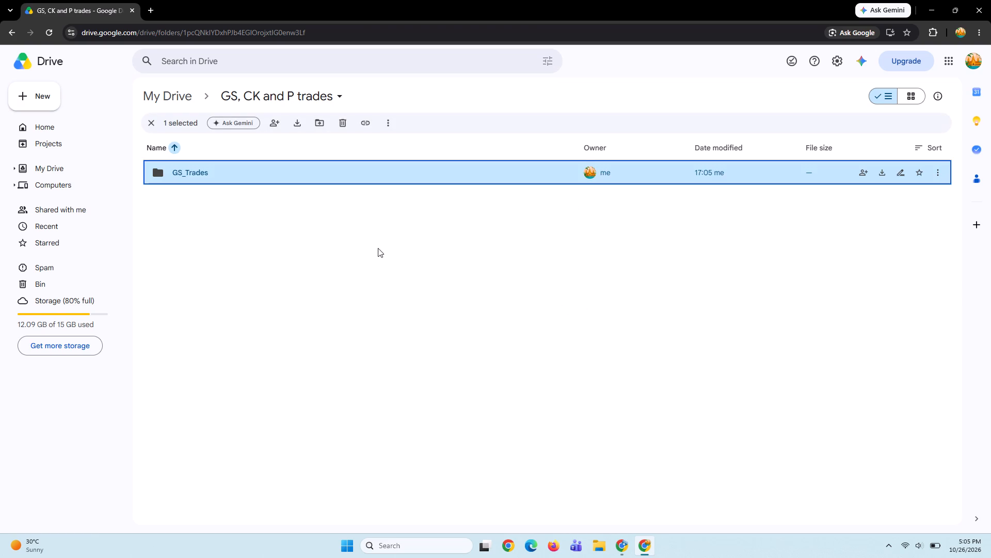
left_click(299, 277)
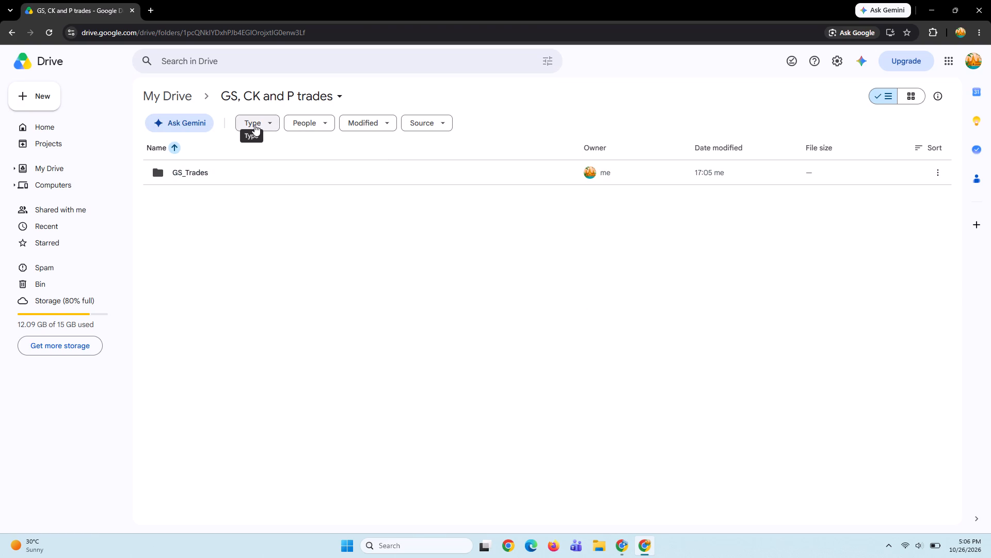
left_click(246, 208)
Create a second subfolder named "CK_Trades" inside "GS, CK and P trades".
left_click(41, 108)
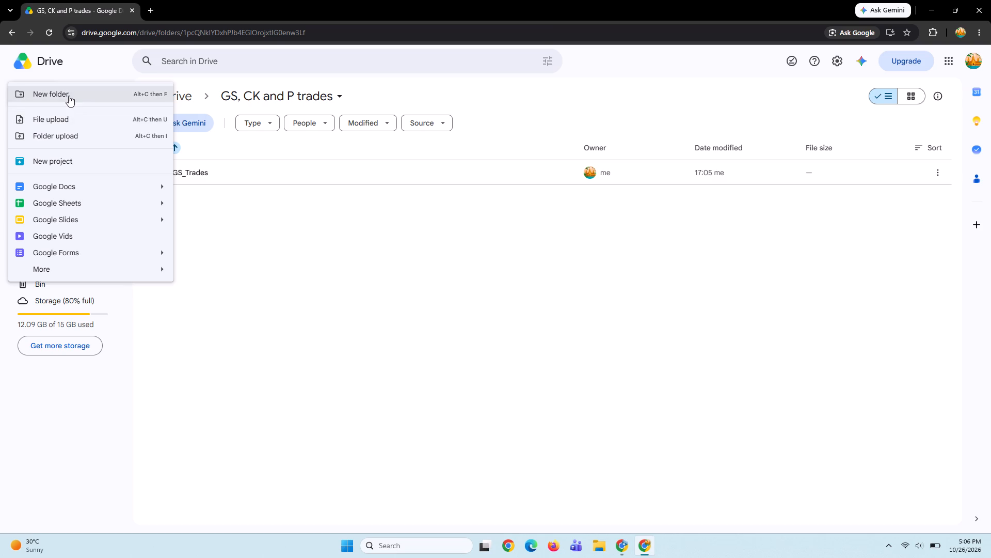
left_click(69, 96)
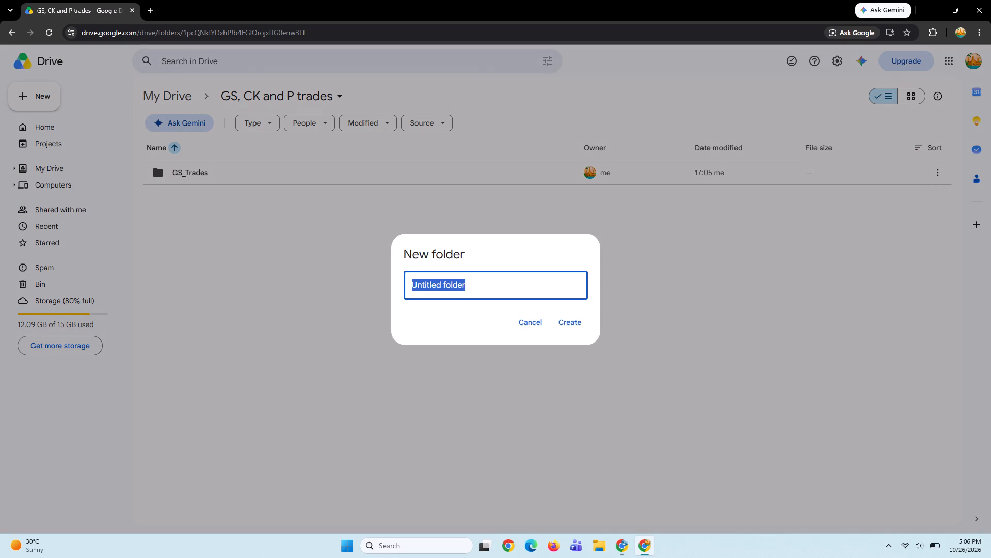
key("BackSpace")
type("CK")
key("space")
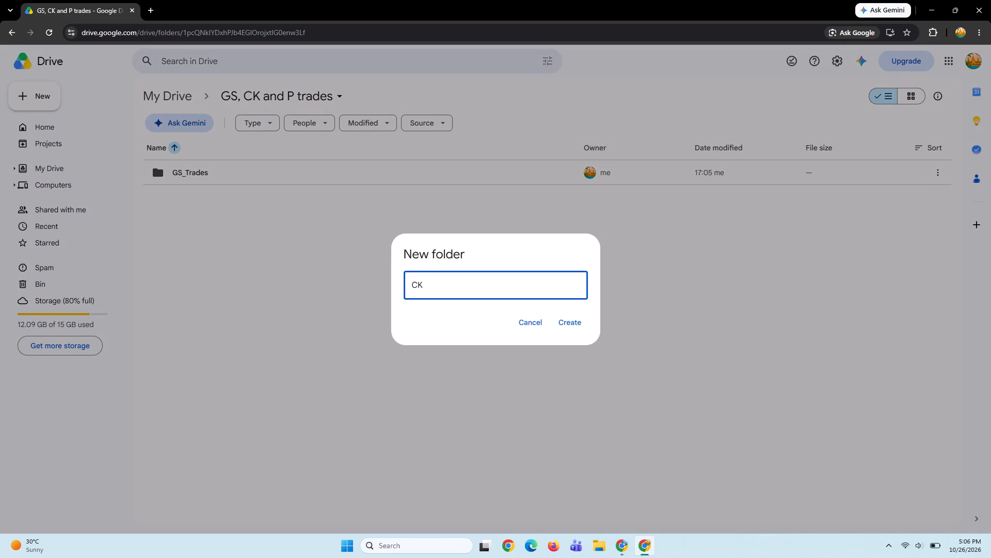
key("BackSpace")
key("shift+underscore")
key("t")
key("BackSpace")
type("Trades")
key("Return")
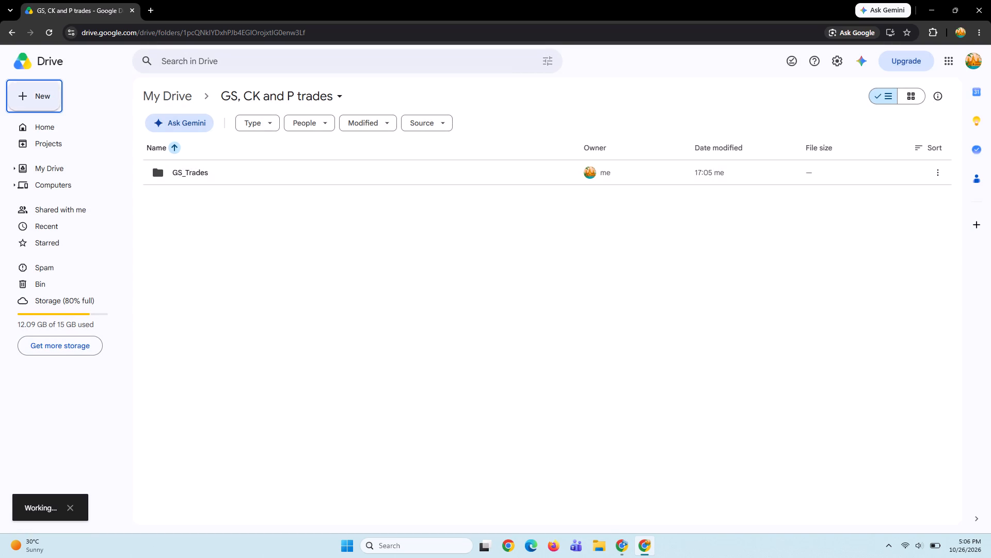
Create a third subfolder named "P_Trades" inside "GS, CK and P trades".
left_click(45, 101)
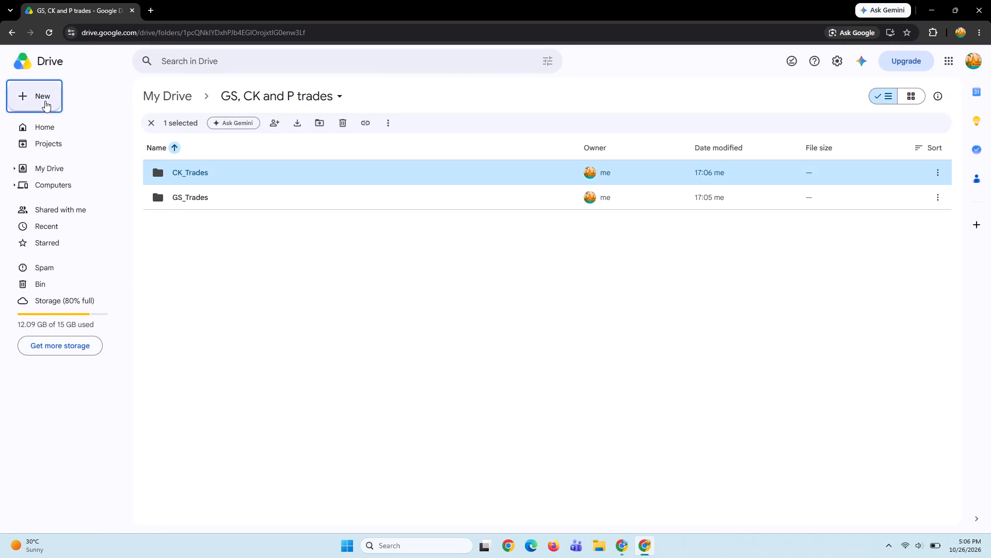
left_click(90, 96)
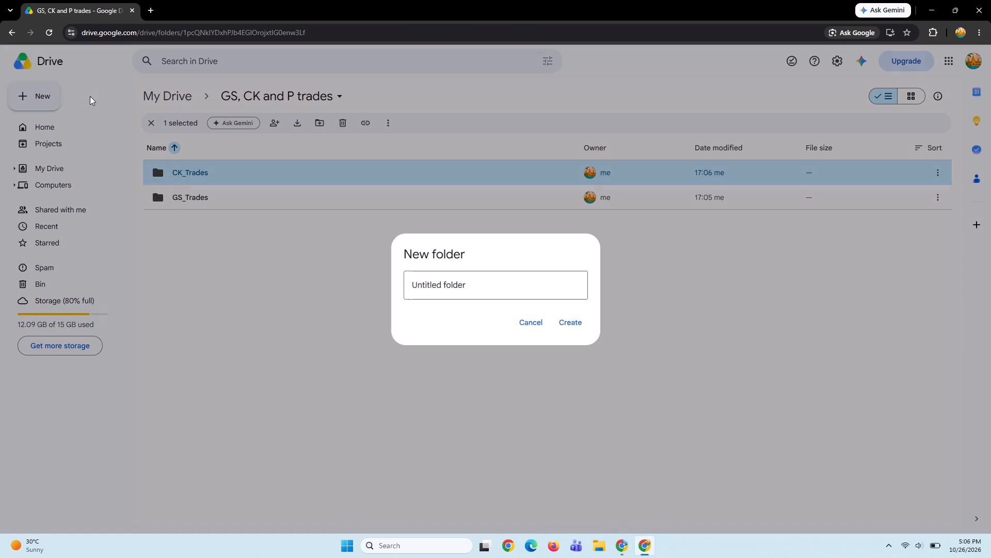
key("BackSpace")
key("shift+p")
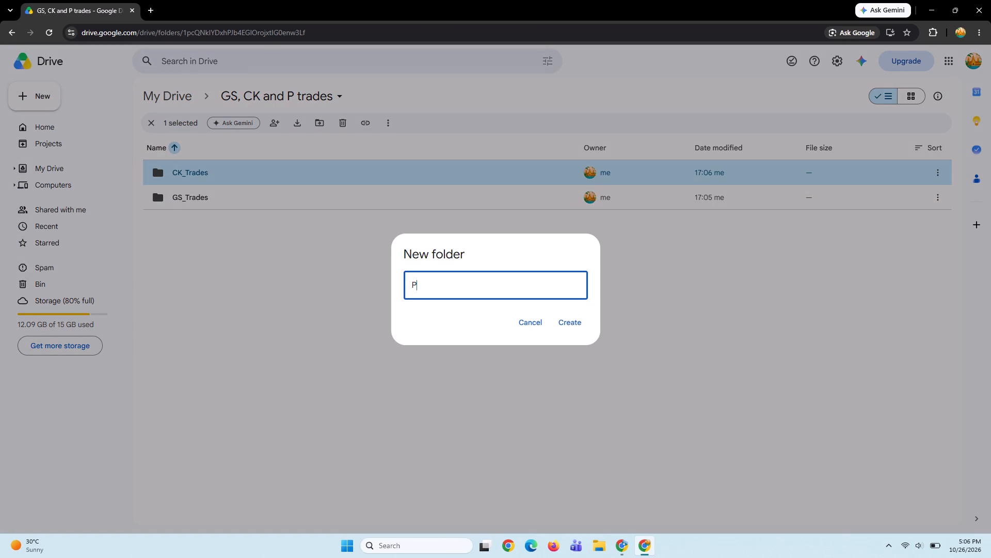
key("shift+underscore")
type("Trades")
key("Return")
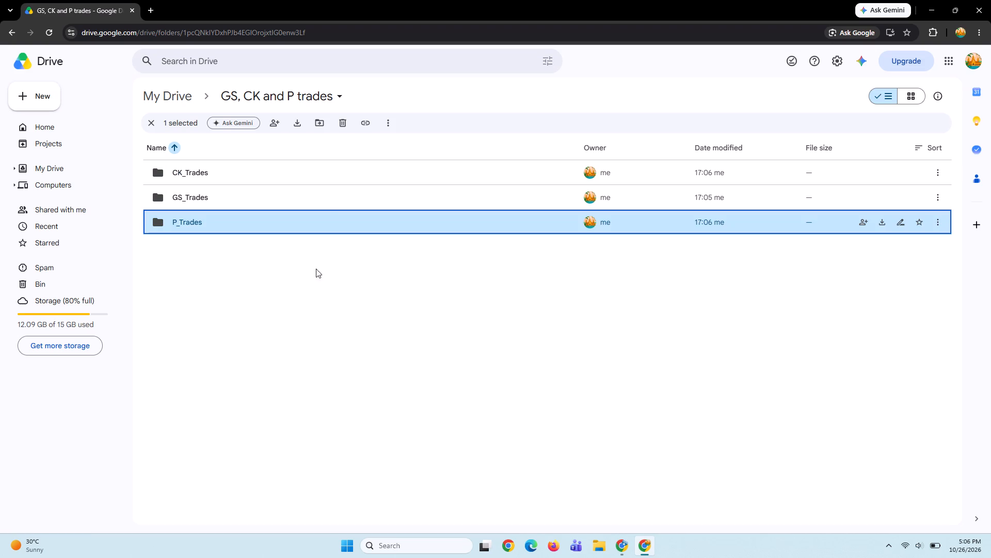
double_click(345, 224)
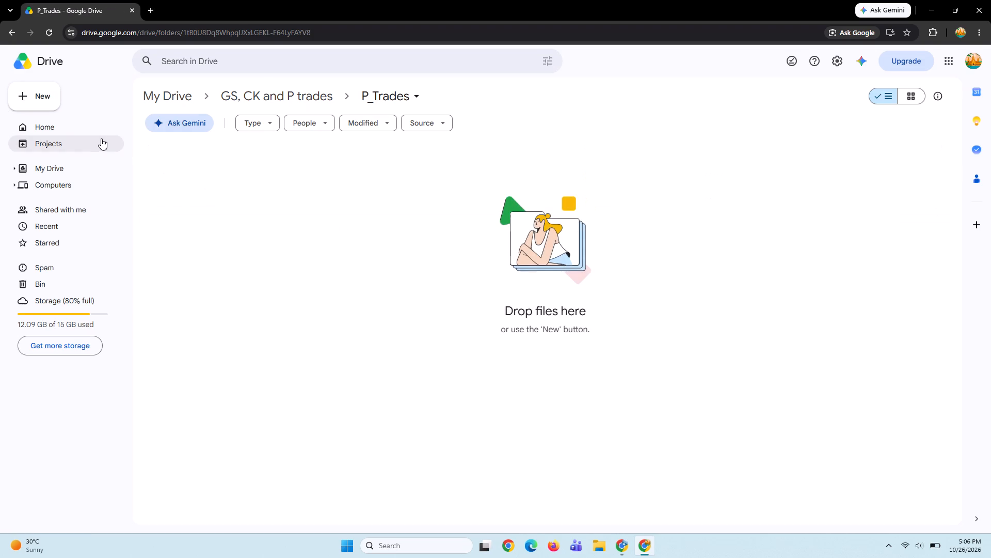
left_click(40, 88)
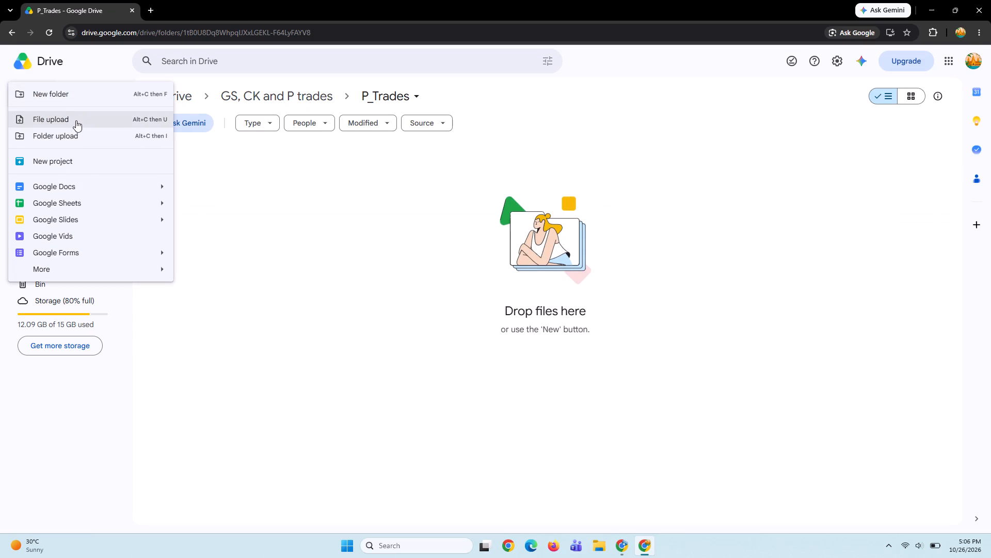
left_click(82, 124)
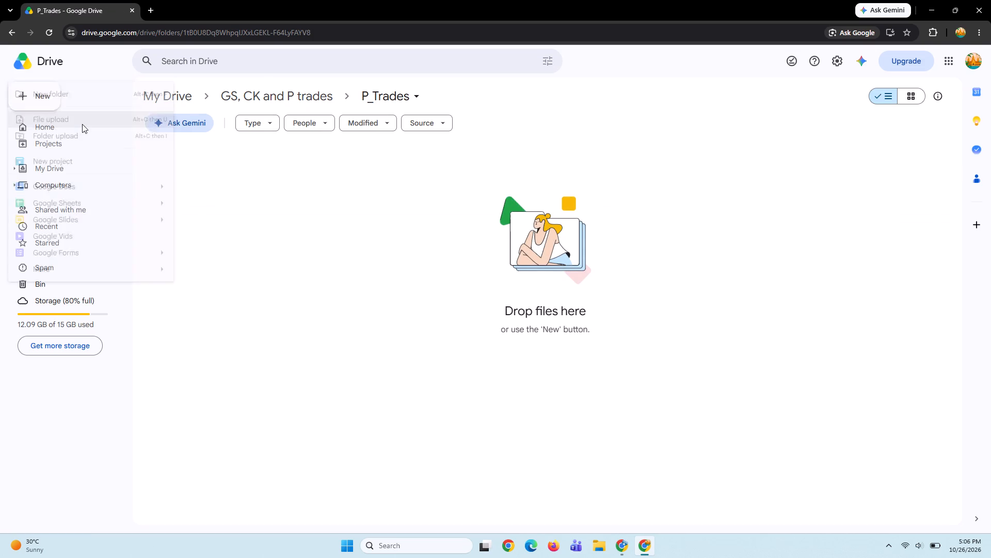
scroll(45, 162, "right", 1)
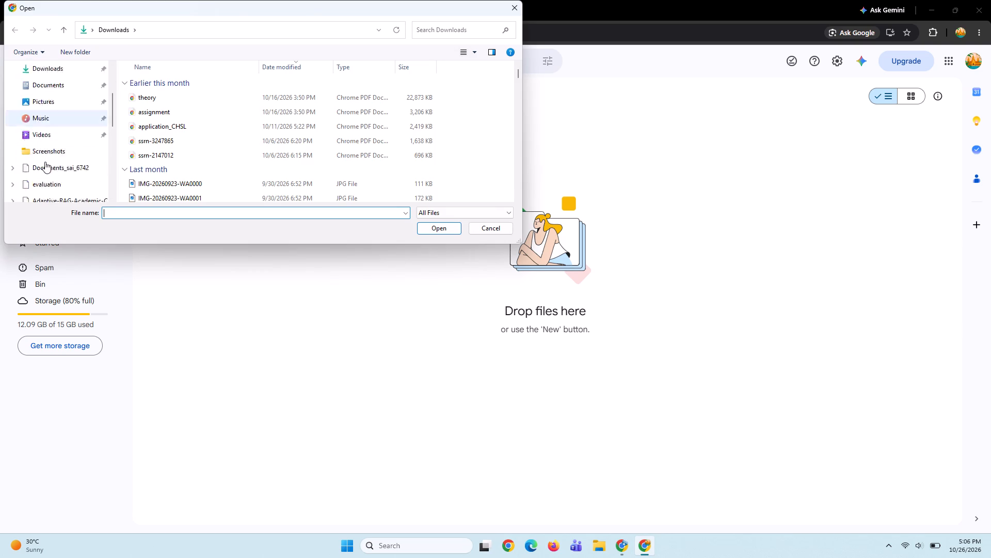
scroll(45, 162, "right", 1)
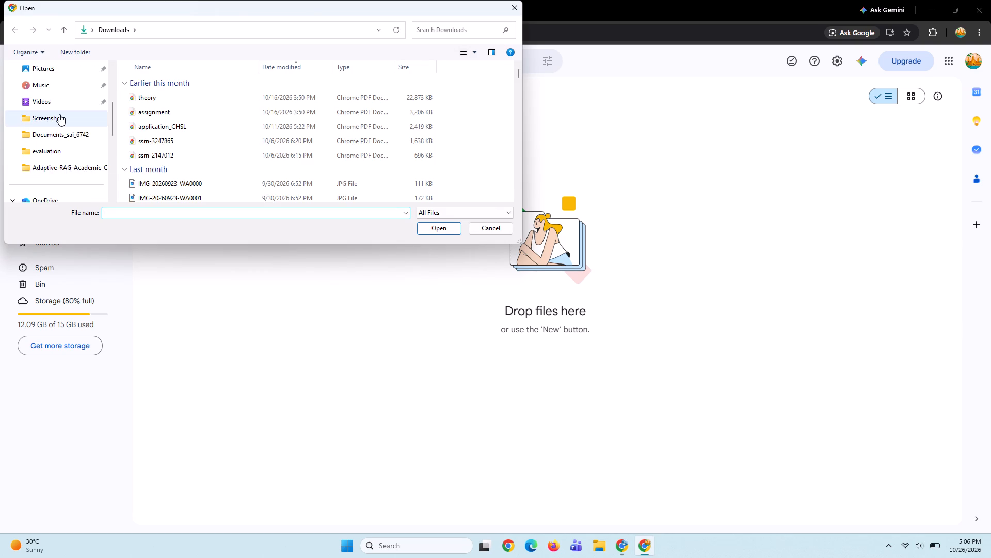
double_click(59, 114)
scroll(271, 123, "down", 8)
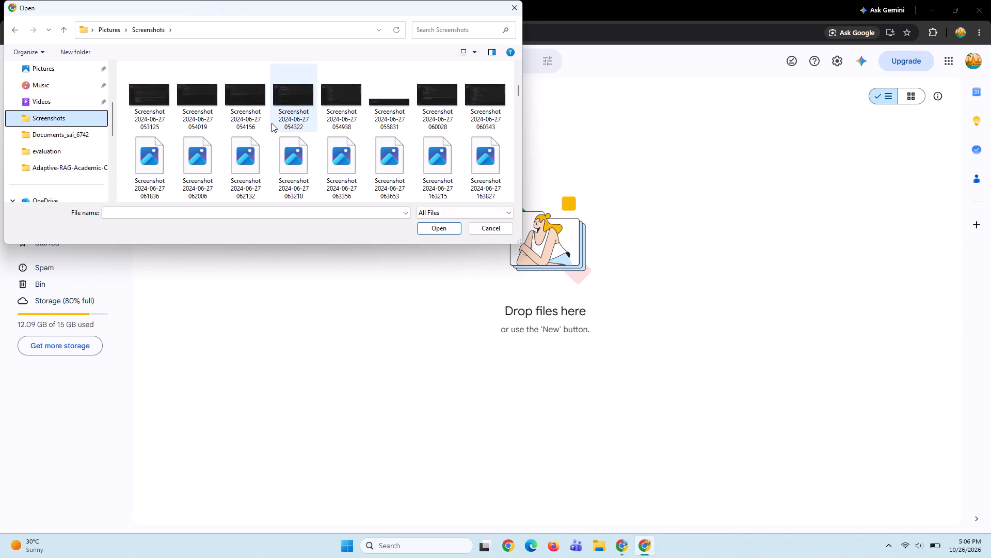
scroll(271, 123, "down", 18)
scroll(271, 123, "down", 6)
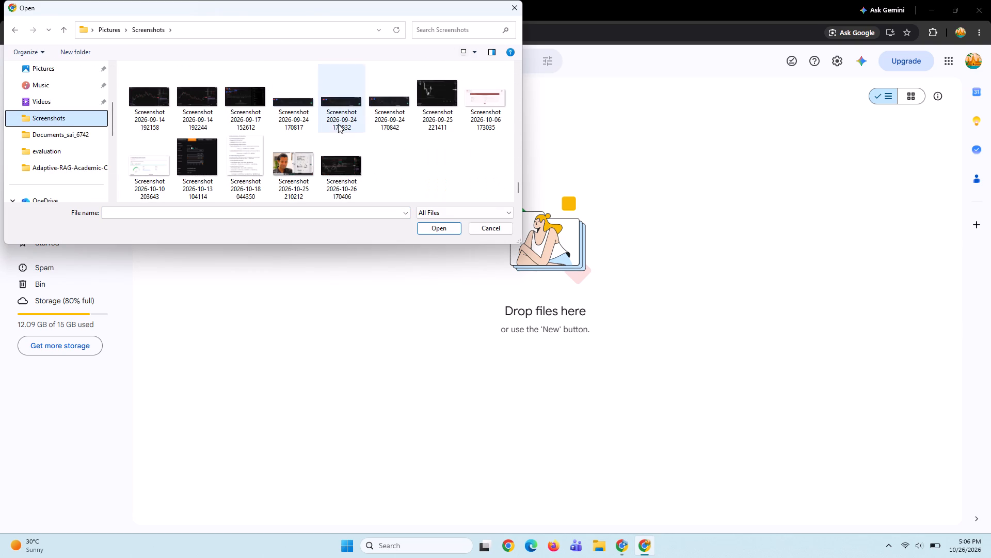
left_click(339, 172)
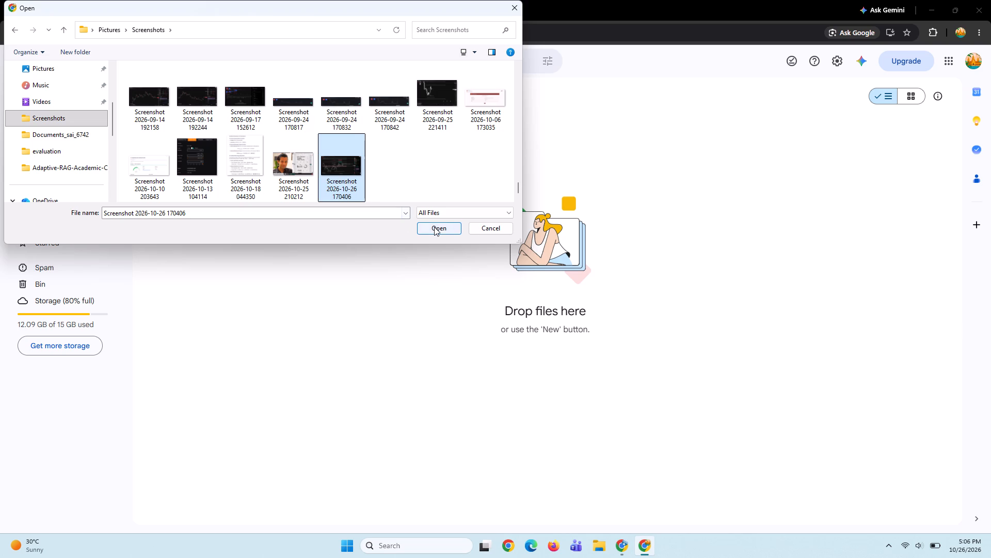
left_click(434, 227)
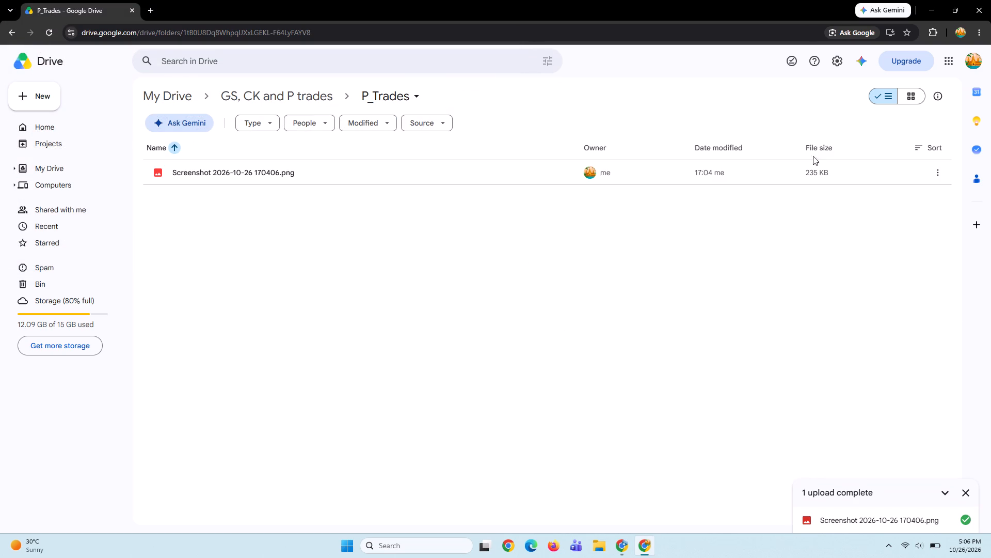
Copy the sharing link of "Screenshot 2026-10-26 170406.png" in the P_Trades folder.
left_click(279, 99)
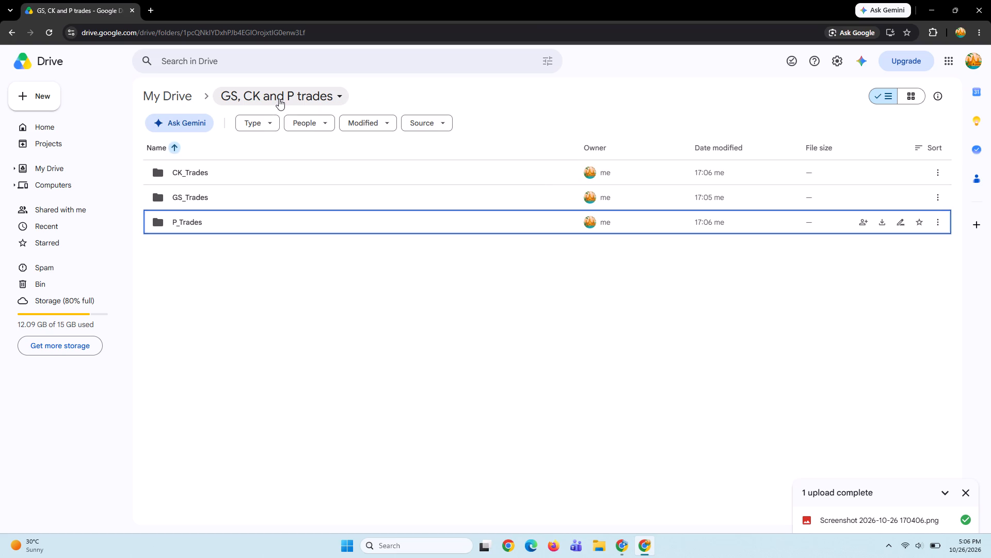
left_click(242, 215)
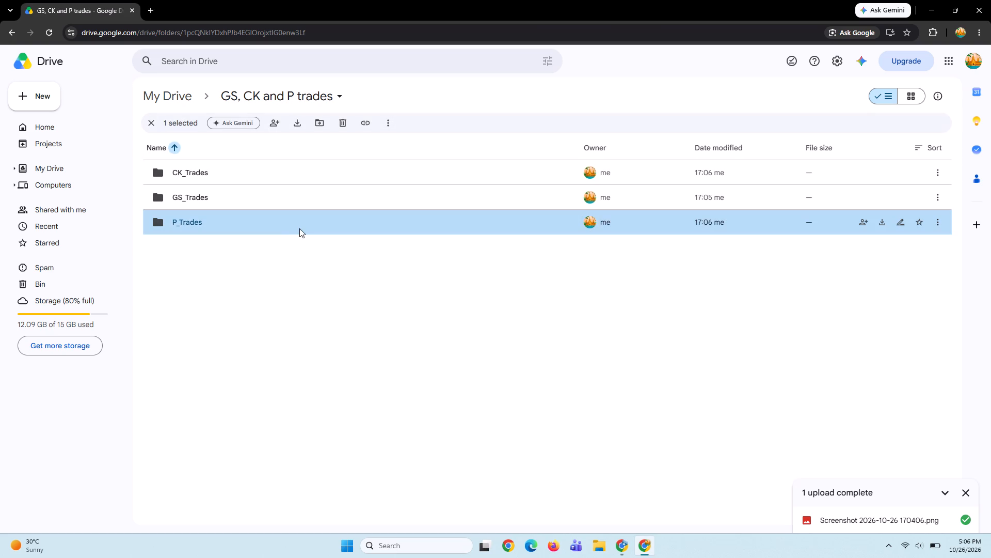
double_click(297, 226)
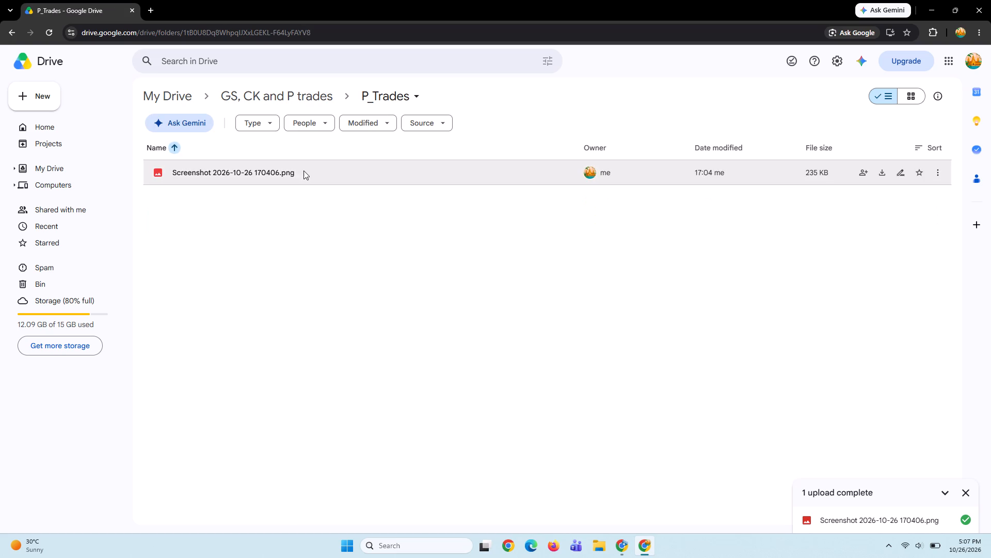
left_click(303, 171)
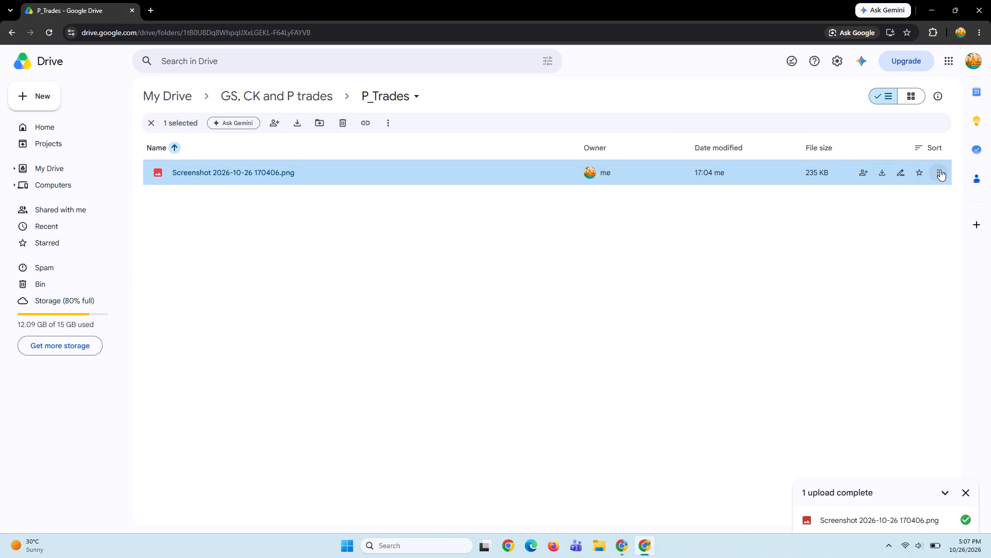
left_click(940, 169)
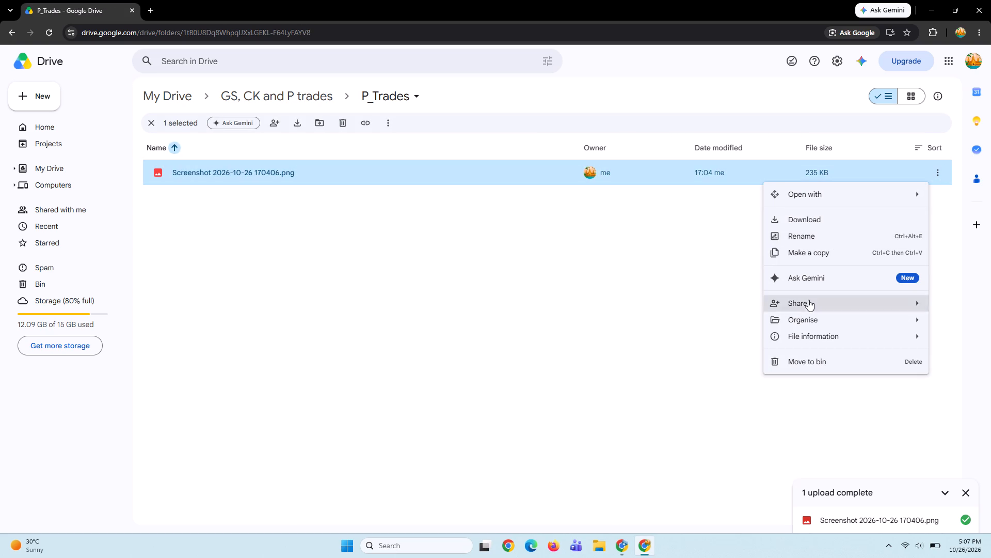
left_click(808, 300)
left_click(690, 323)
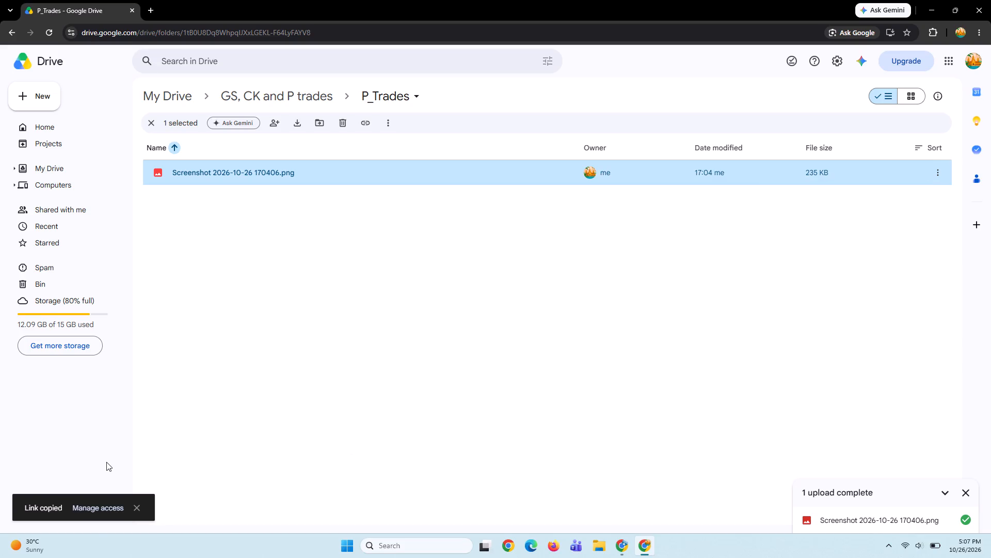
Set the screenshot's general access to "Anyone with the link".
left_click(99, 513)
left_click(109, 505)
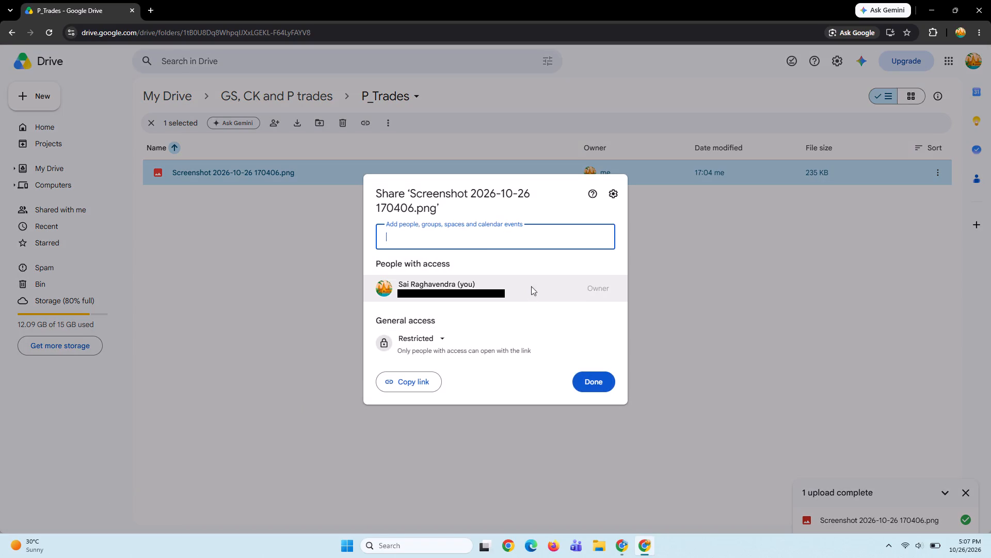
left_click(434, 338)
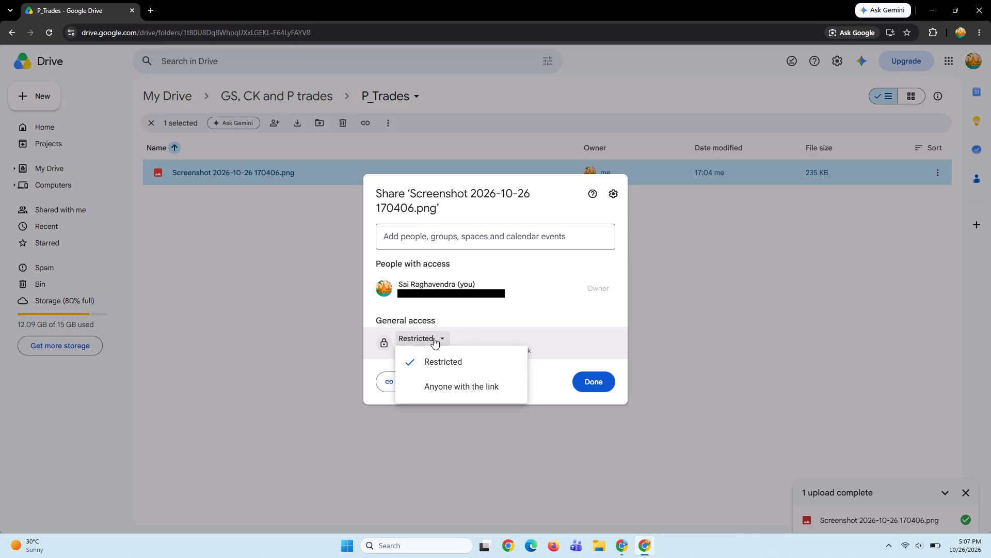
left_click(444, 384)
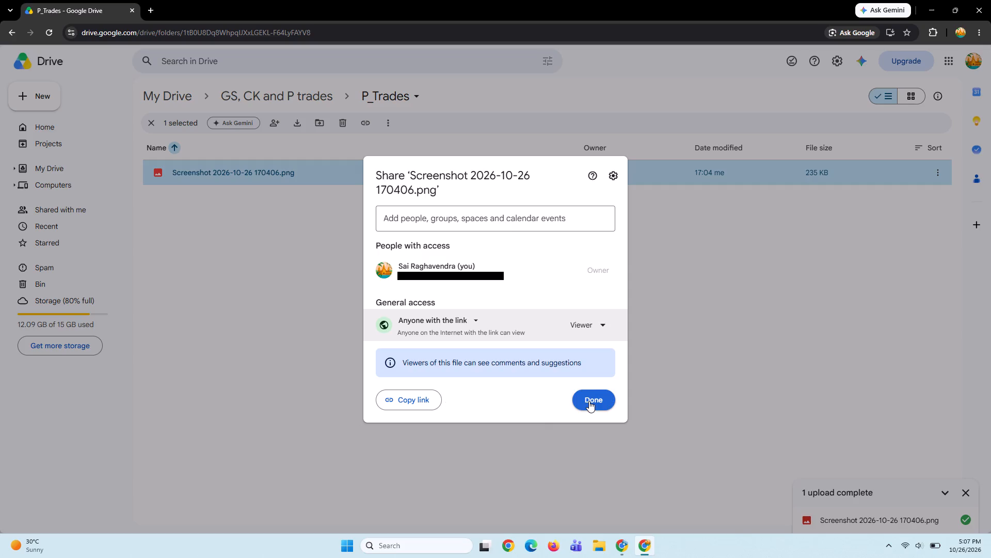
left_click(589, 401)
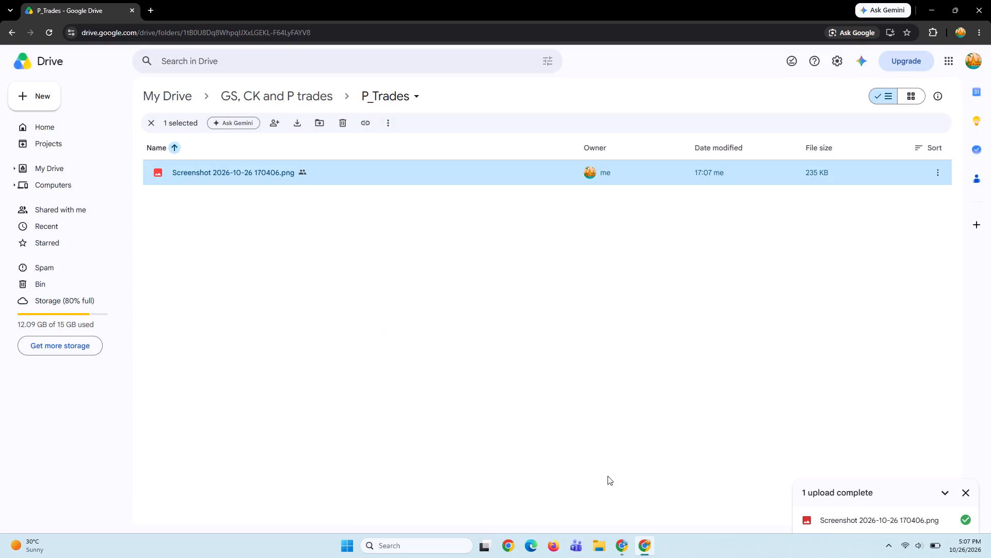
Switch to the other Chrome window, view the BTCUSD chart and its trade plan, and close the empty new tab.
left_click(620, 539)
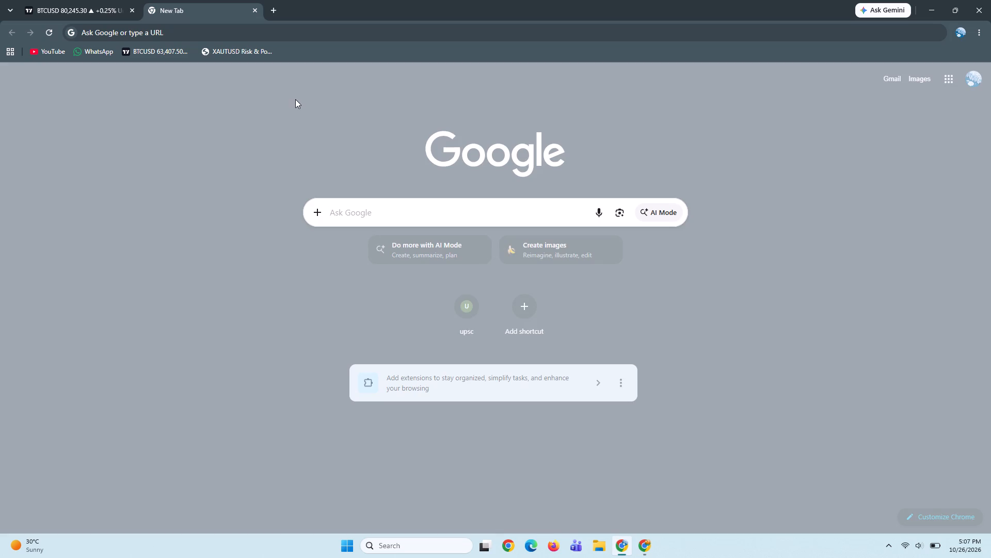
left_click(92, 11)
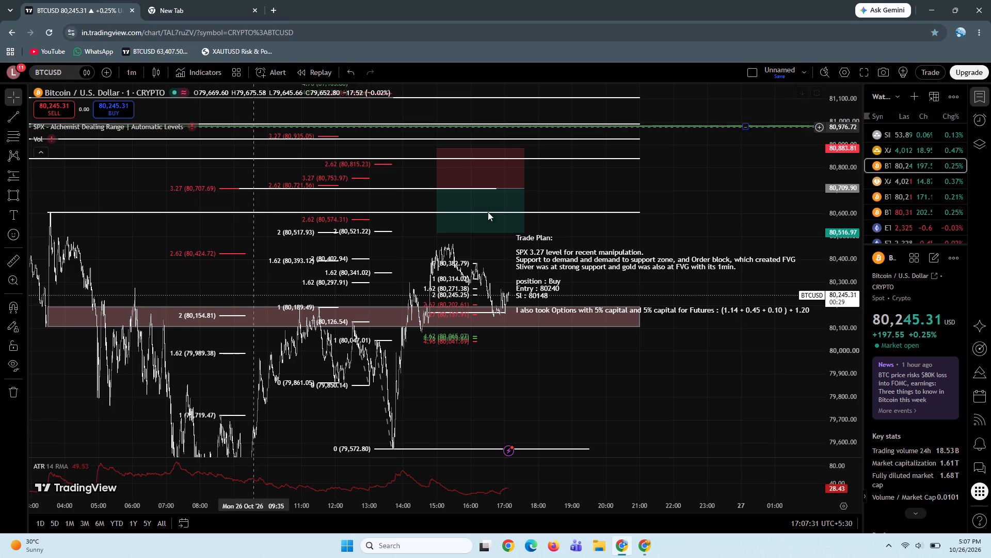
left_click_drag(698, 211, 546, 235)
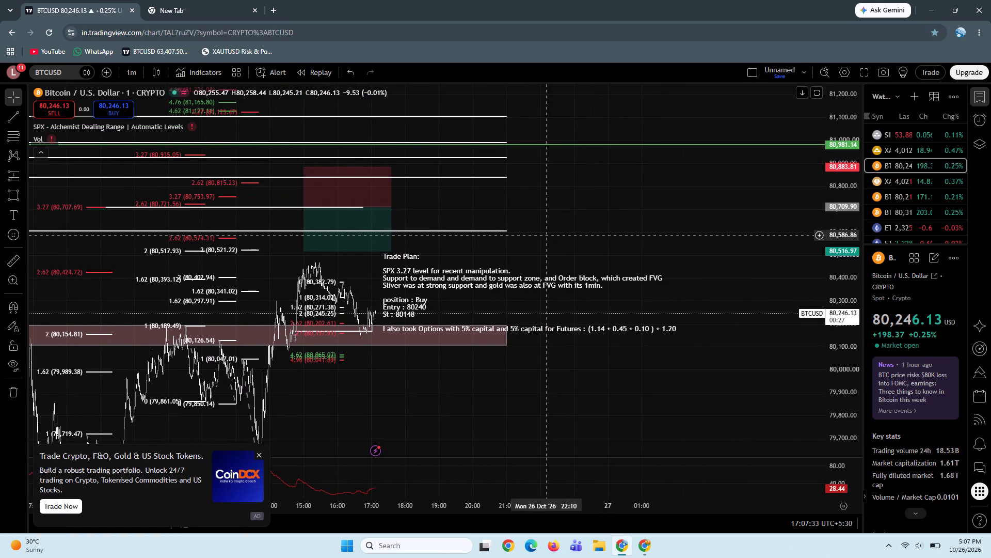
left_click(252, 9)
Return to the Drive window and bookmark the "GS, CK and P trades" folder in the bookmarks bar.
left_click(654, 549)
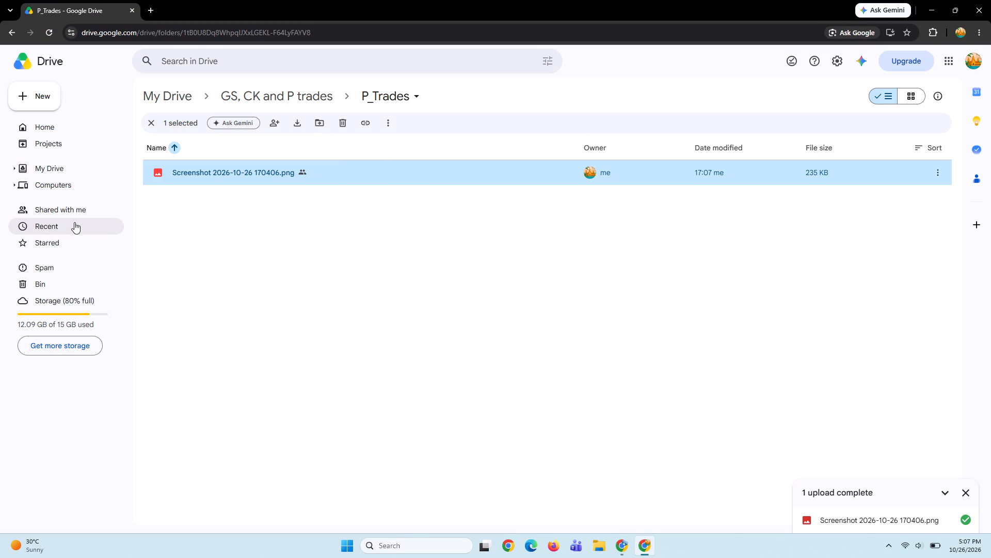
left_click(148, 123)
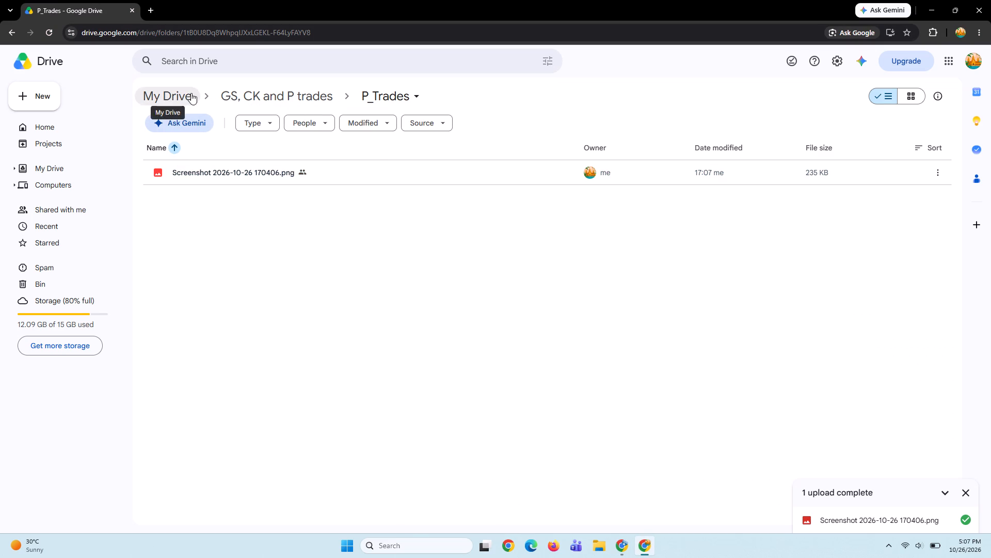
left_click(251, 99)
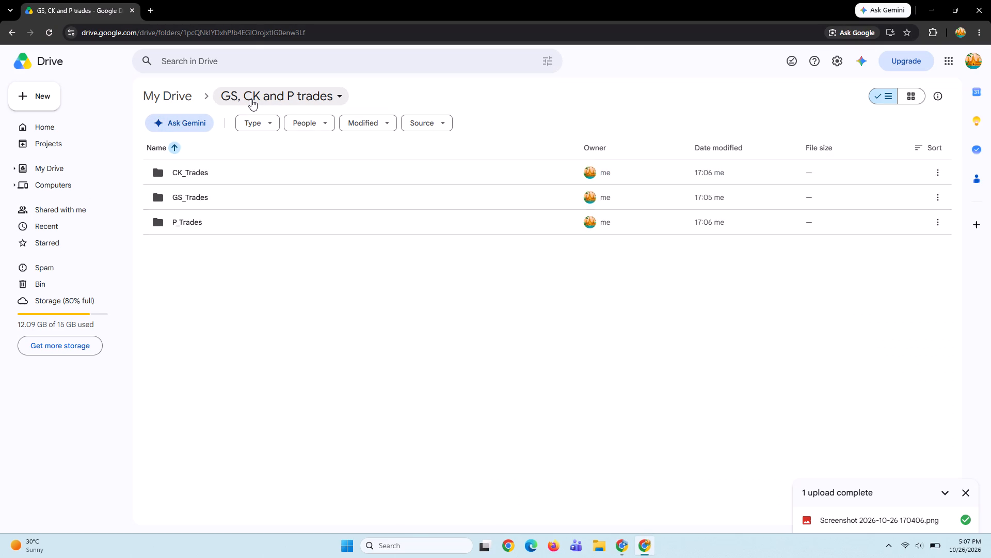
left_click(904, 28)
left_click(839, 140)
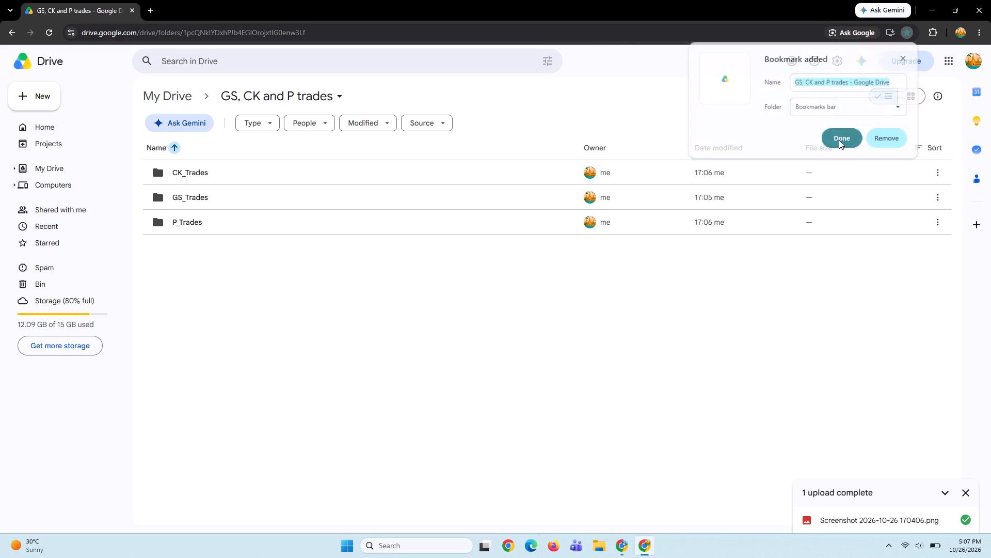
left_click(154, 12)
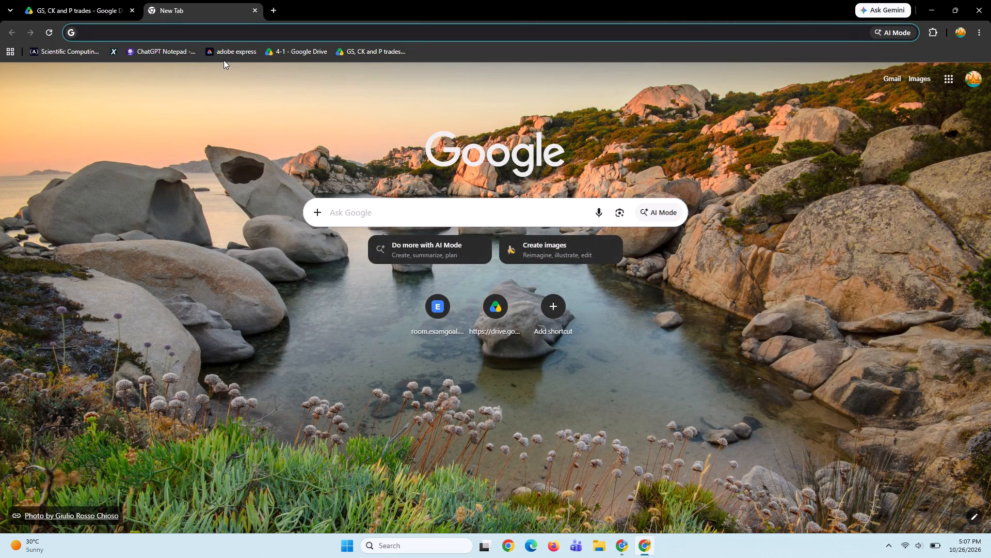
left_click(219, 53)
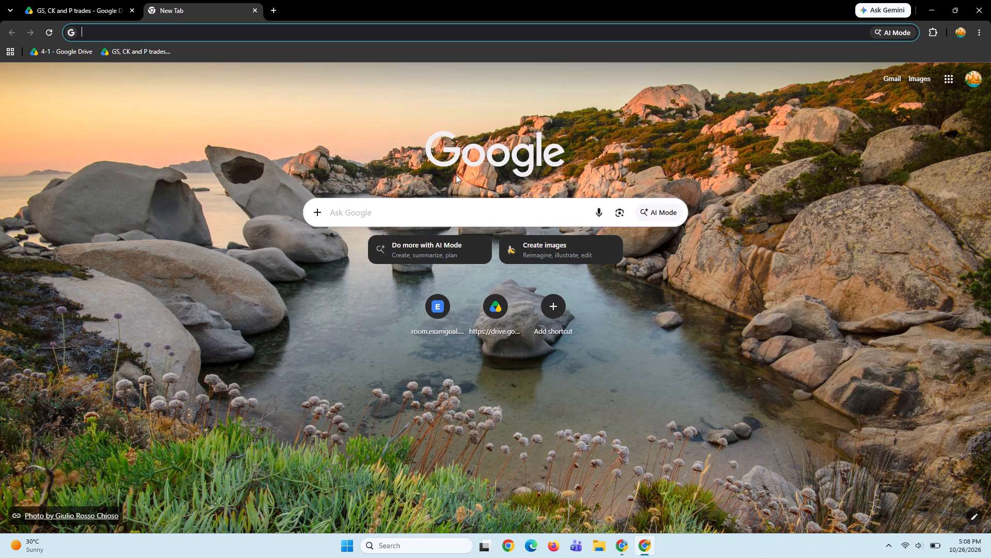
Search Google for "spreadsheet", open a blank Google Sheets spreadsheet from the results and close its Tables suggestions.
left_click(420, 210)
type("sprea")
type("d")
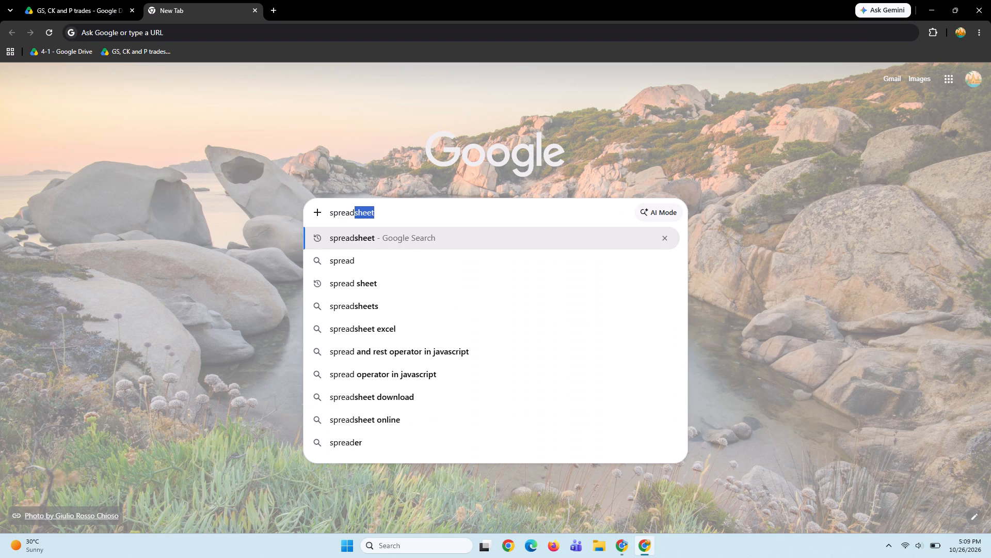
key("space")
key("BackSpace")
type("sheet")
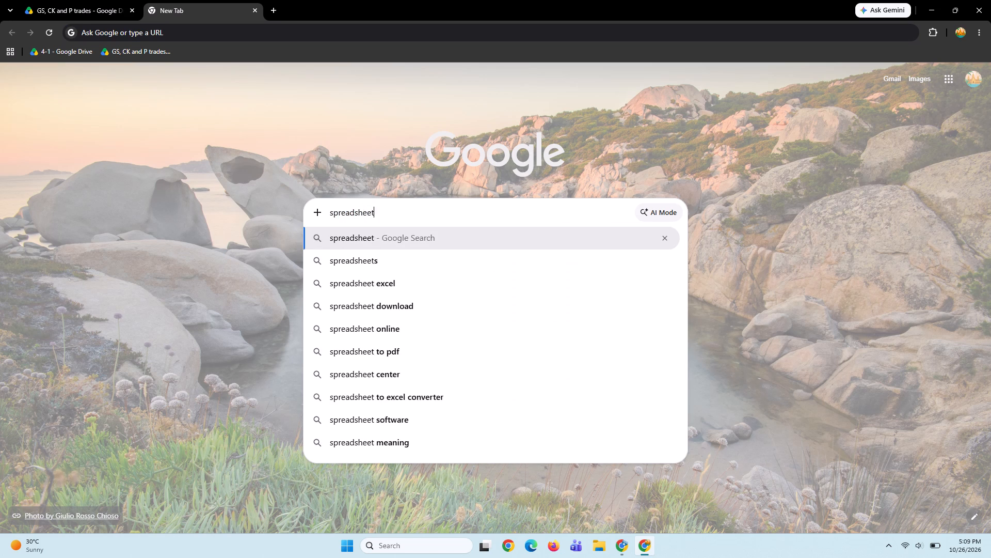
key("Return")
left_click(243, 173)
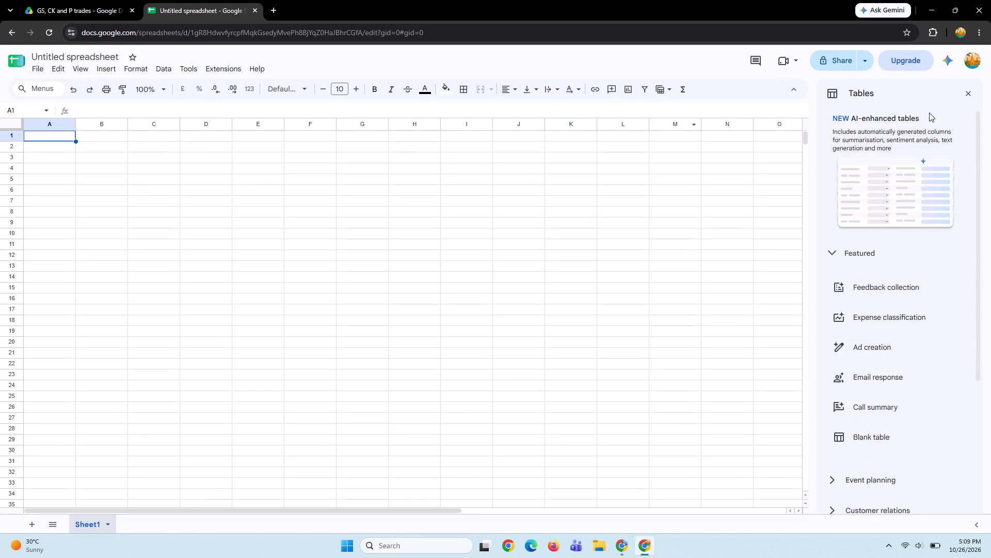
left_click(970, 87)
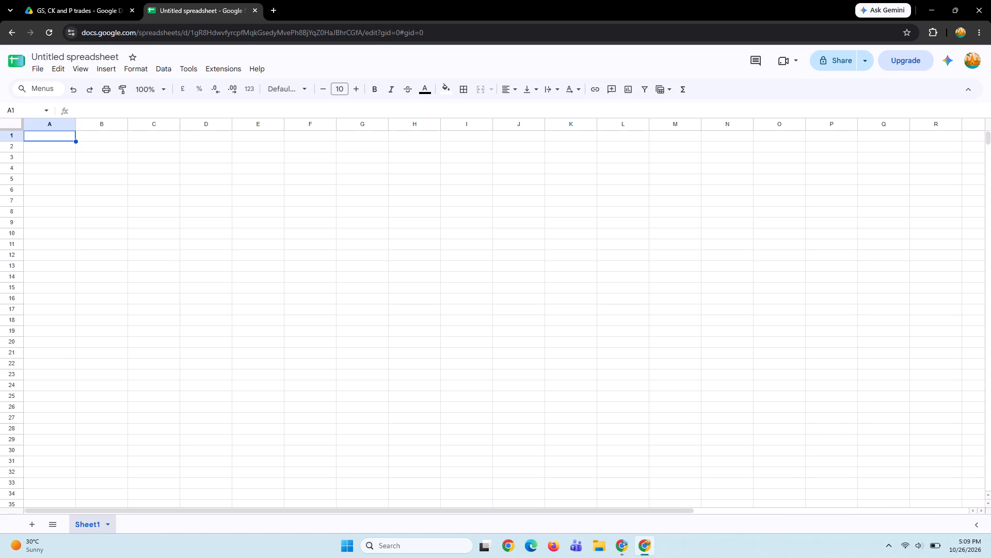
left_click(470, 111)
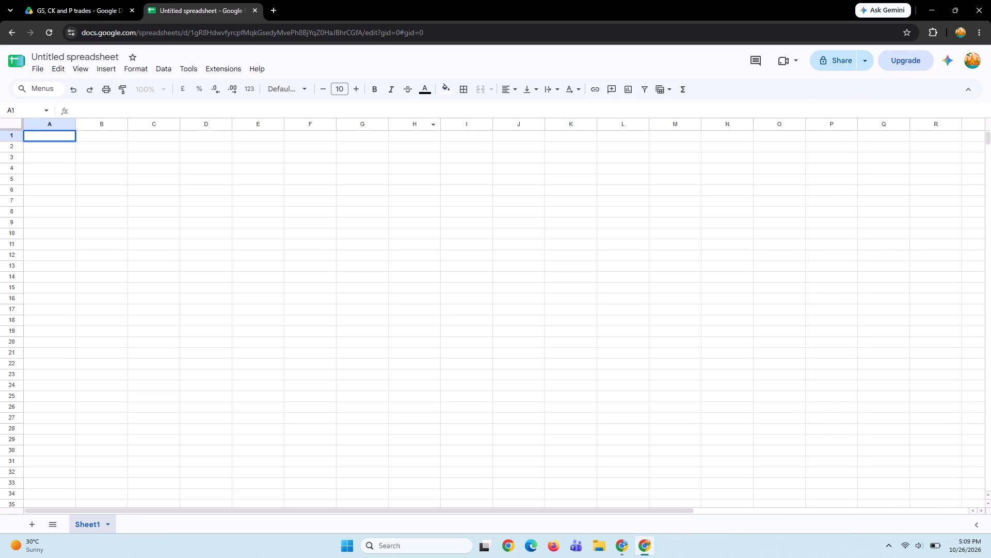
Open yesterday's Untitled spreadsheet from the recent Drive files.
left_click(42, 68)
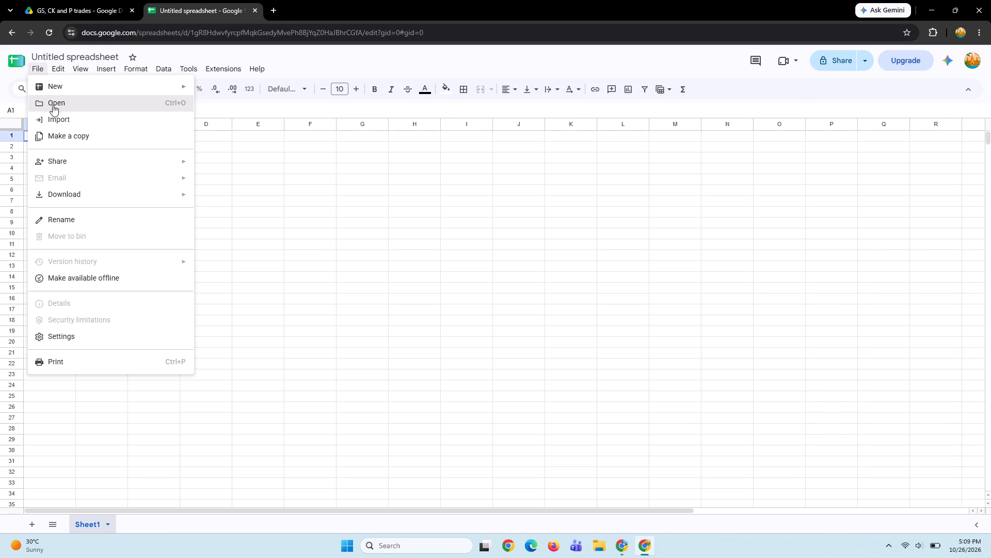
left_click(54, 106)
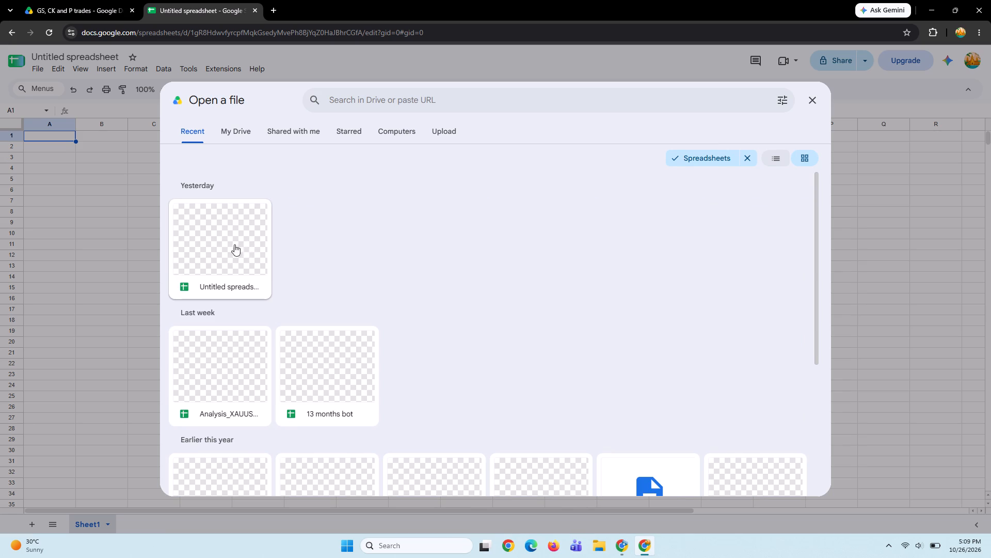
right_click(244, 239)
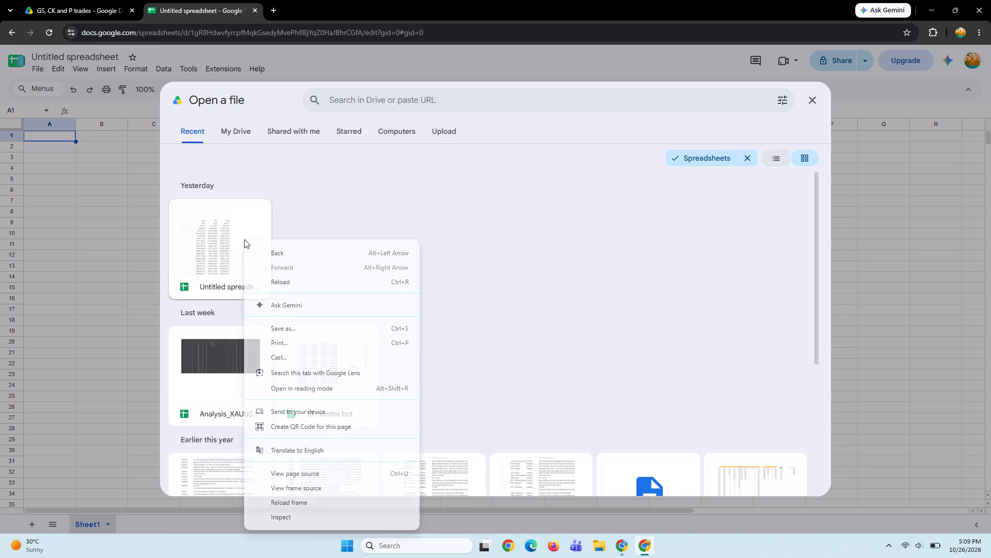
left_click_drag(378, 197, 367, 198)
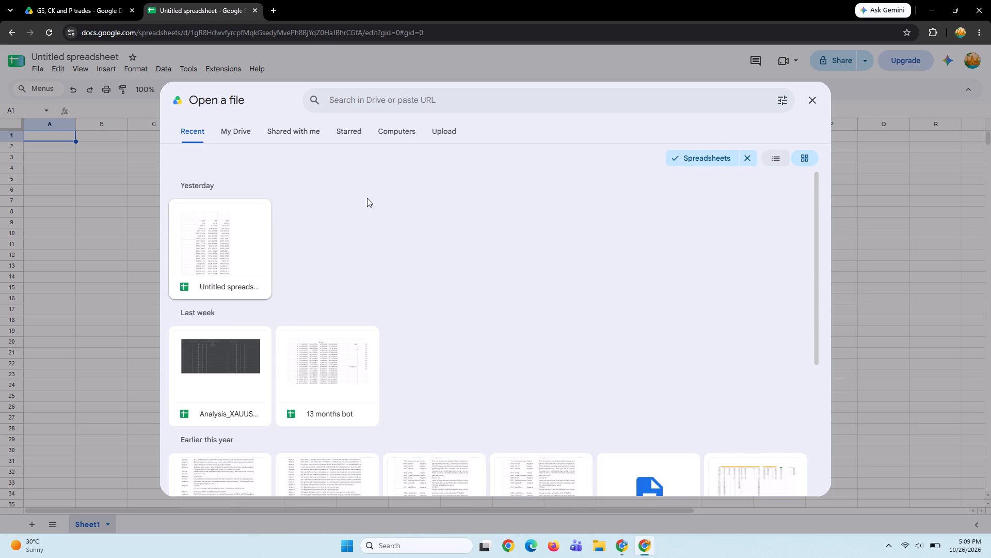
left_click_drag(367, 198, 255, 246)
left_click(255, 246)
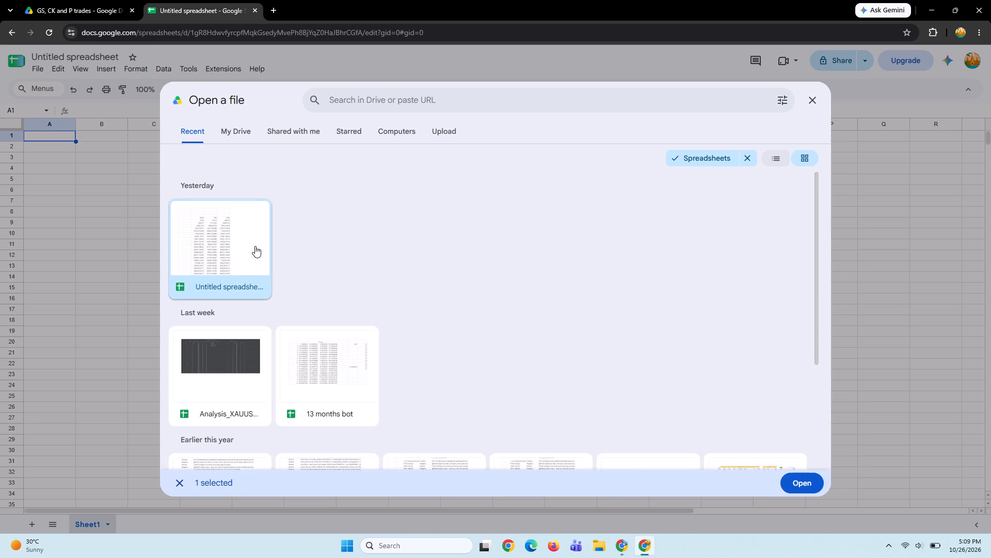
left_click(803, 485)
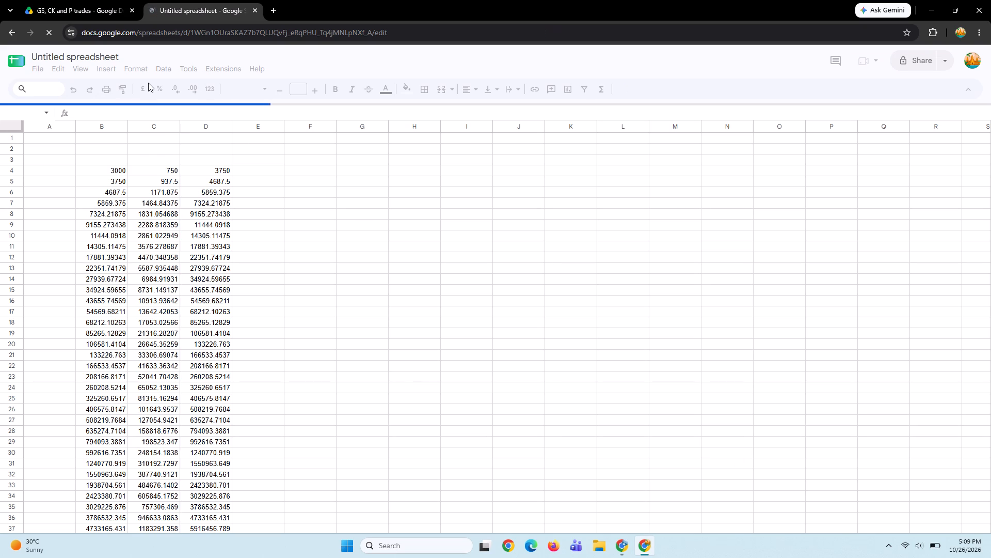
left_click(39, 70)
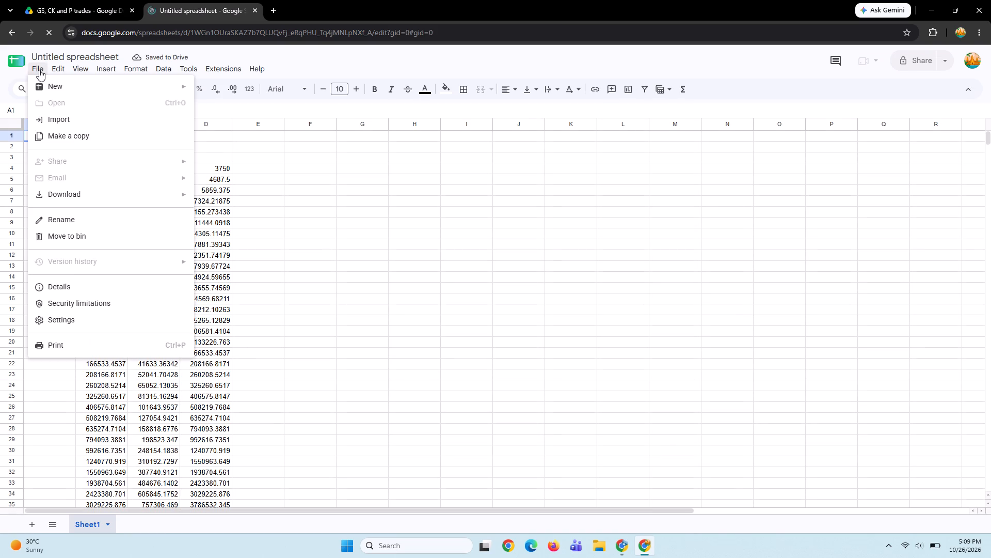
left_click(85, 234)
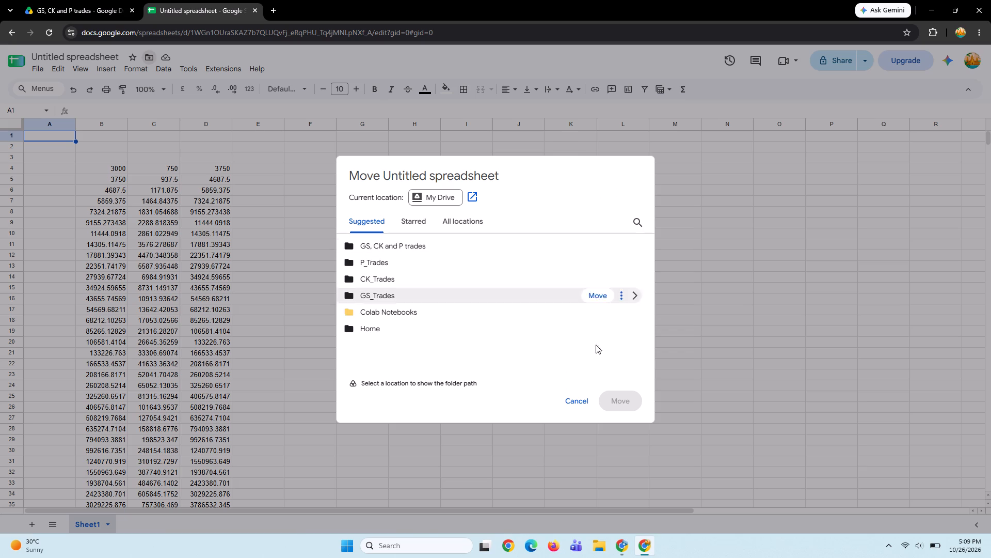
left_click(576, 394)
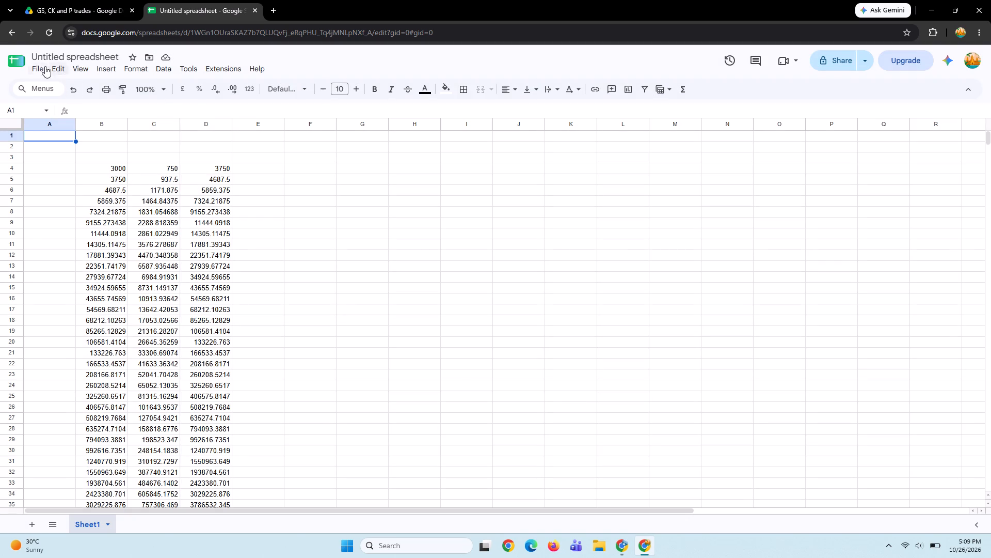
Move the Untitled spreadsheet to the bin and go to the Sheets home screen.
left_click(36, 67)
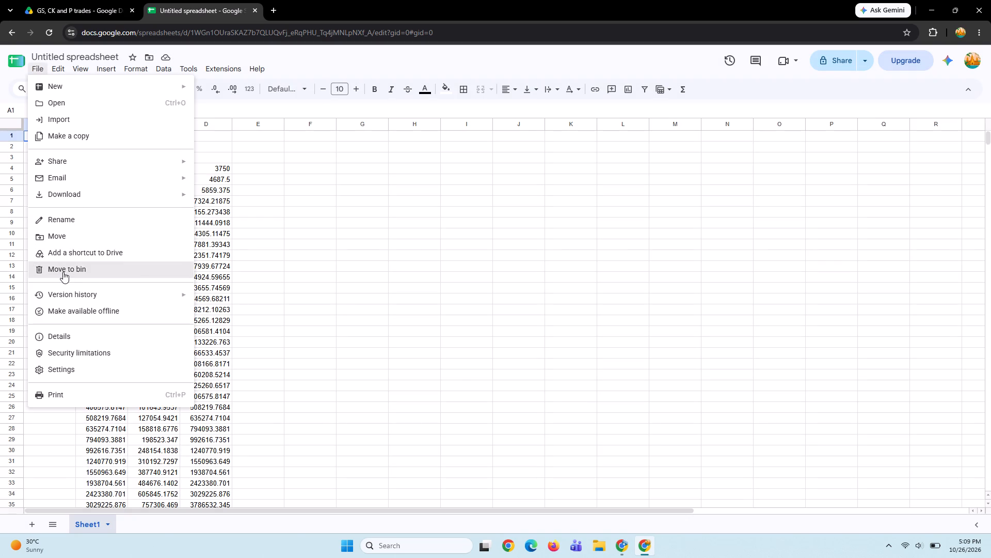
left_click(63, 272)
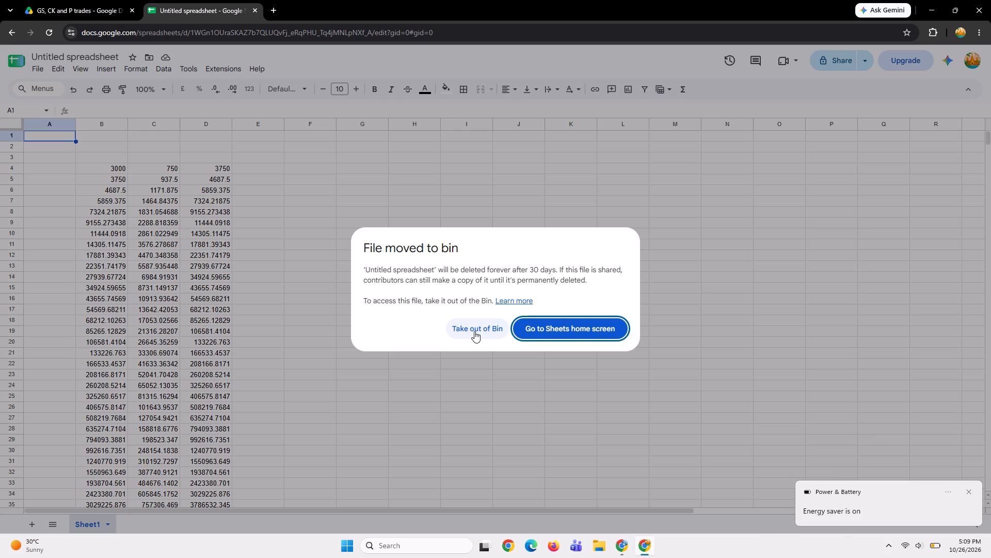
left_click(558, 323)
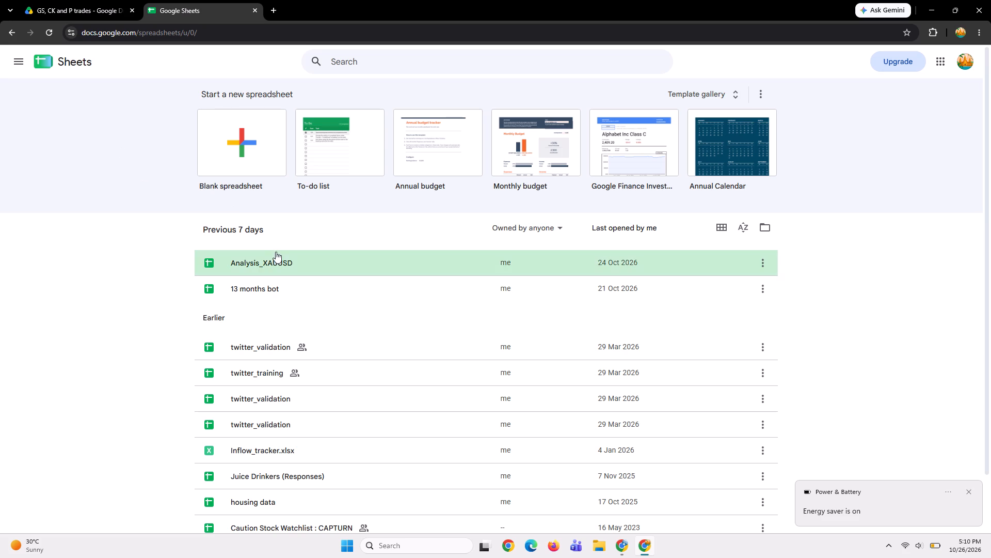
Open the Analysis_XAUUSD spreadsheet and dismiss the battery notification.
left_click(346, 261)
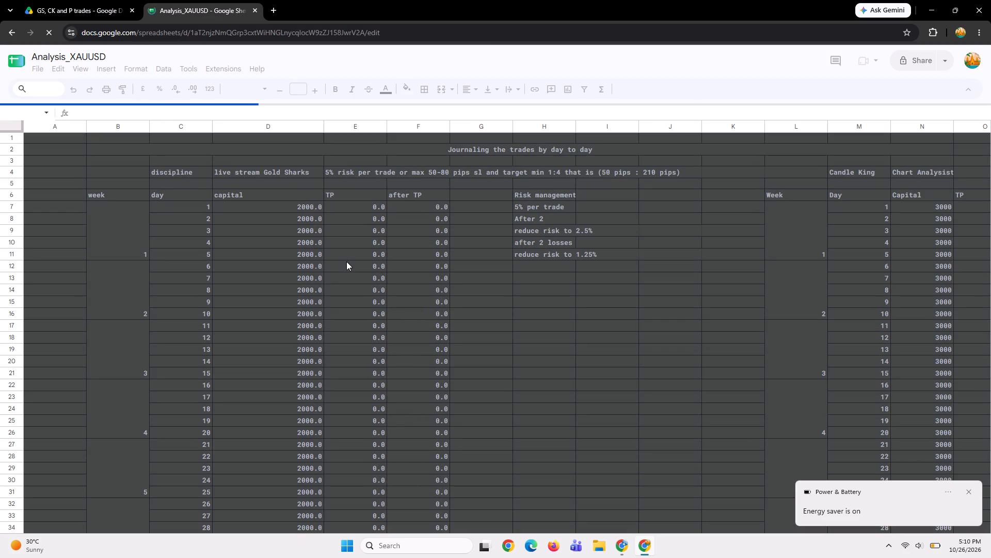
scroll(346, 261, "up", 1)
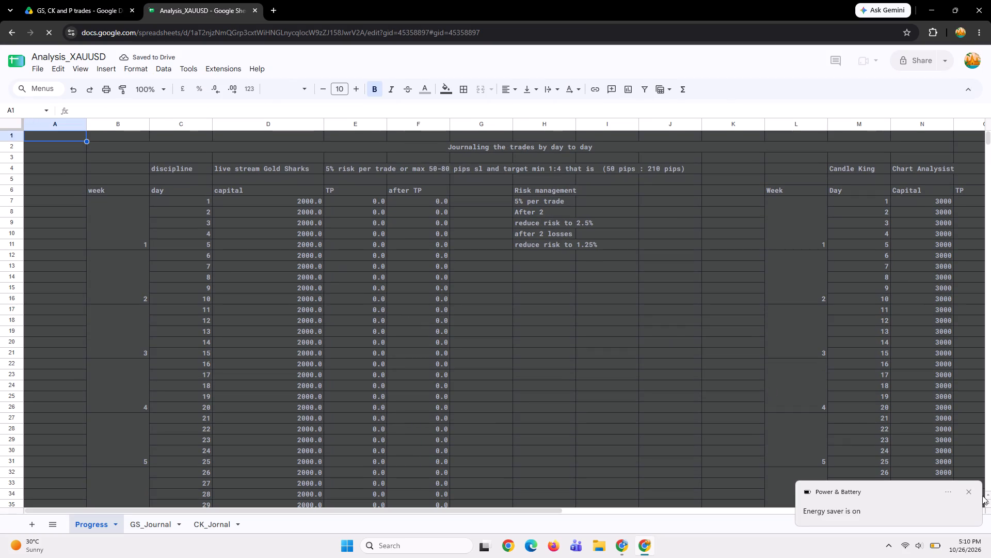
left_click(971, 495)
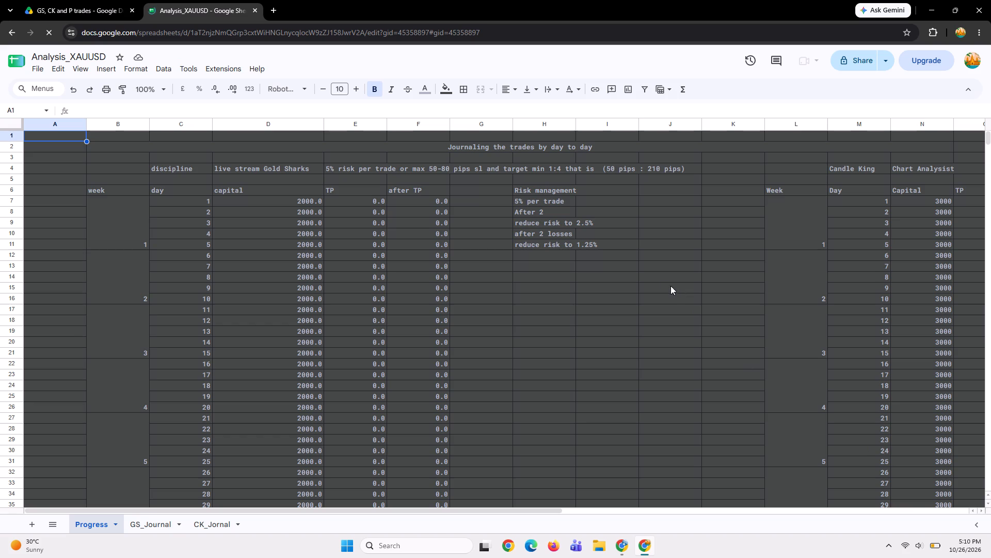
Examine the layout and columns of the Progress, GS_Journal and CK_Jornal sheets across their full width.
scroll(661, 283, "right", 1)
scroll(661, 283, "left", 1)
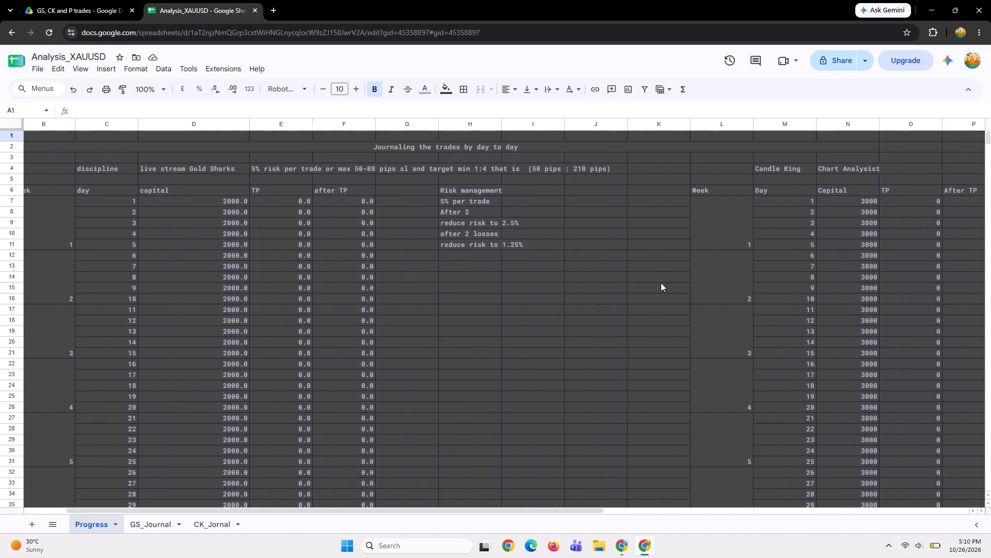
scroll(661, 283, "left", 3)
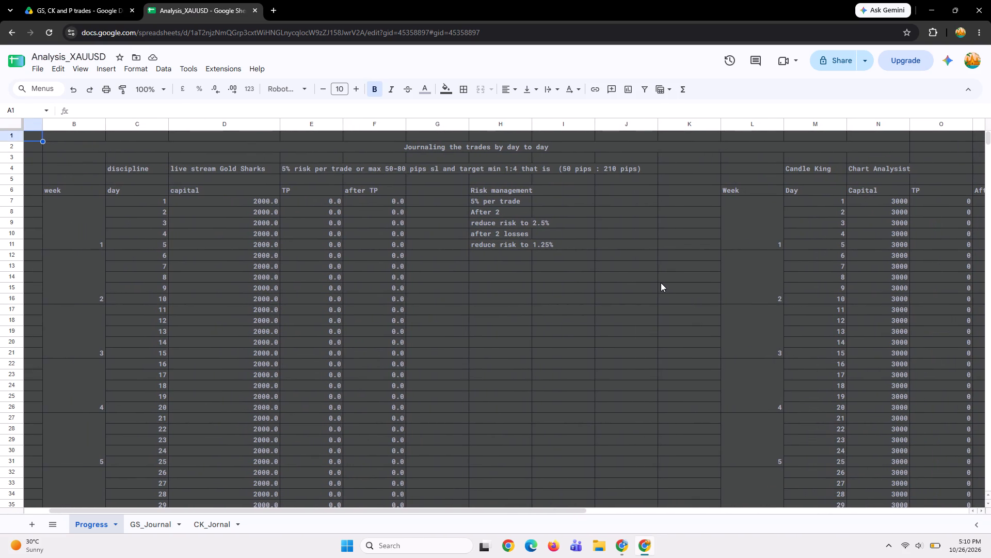
scroll(661, 283, "left", 1)
scroll(661, 283, "up", 1)
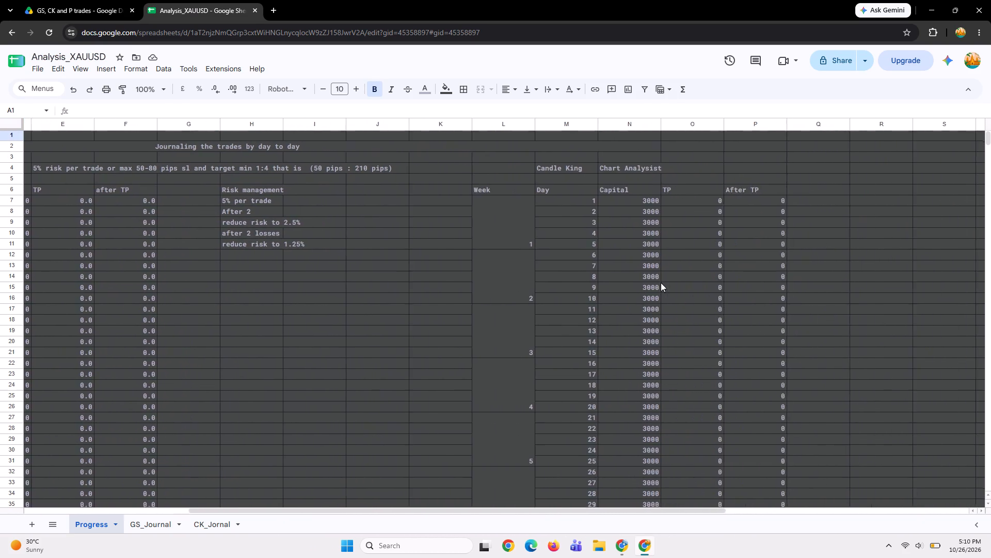
scroll(661, 283, "up", 1)
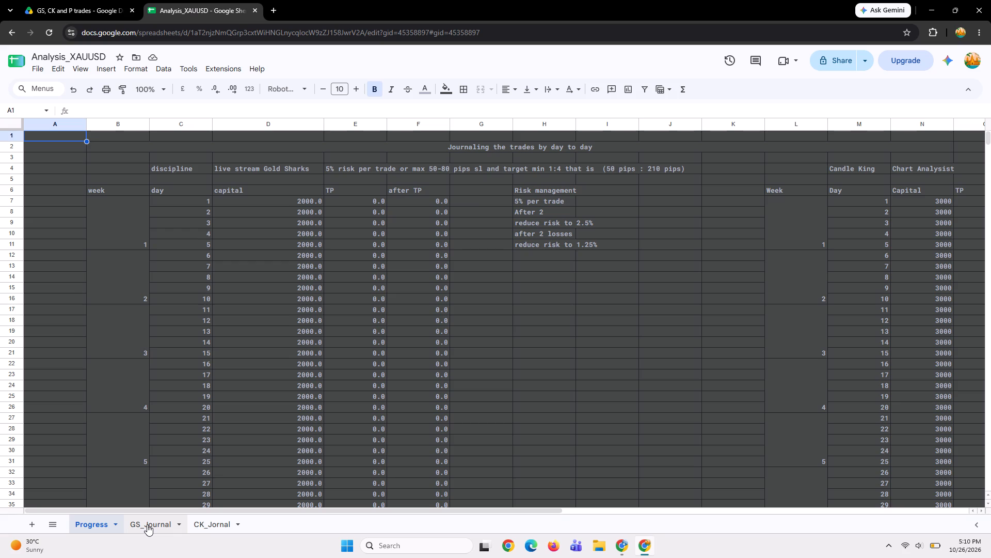
left_click(147, 524)
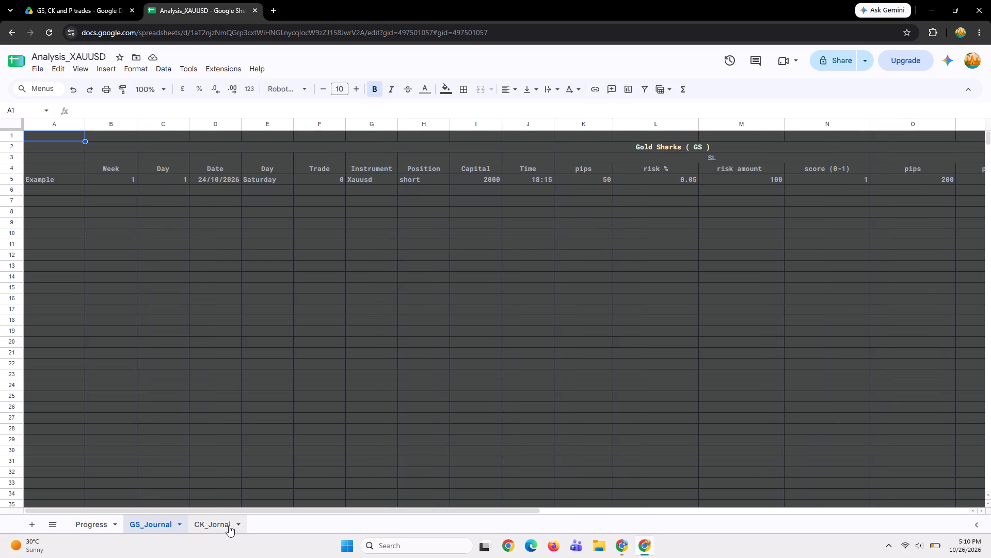
left_click(214, 526)
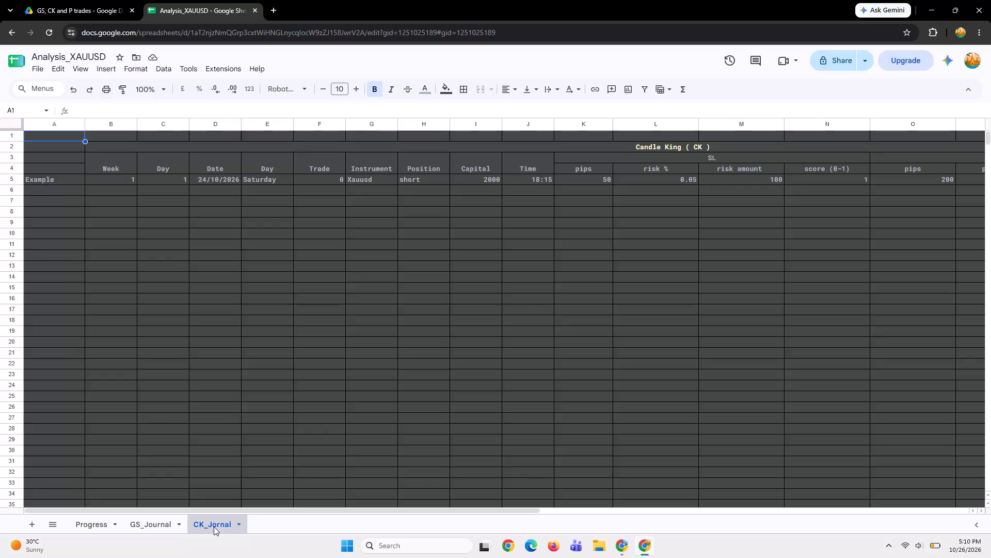
scroll(570, 391, "left", 4)
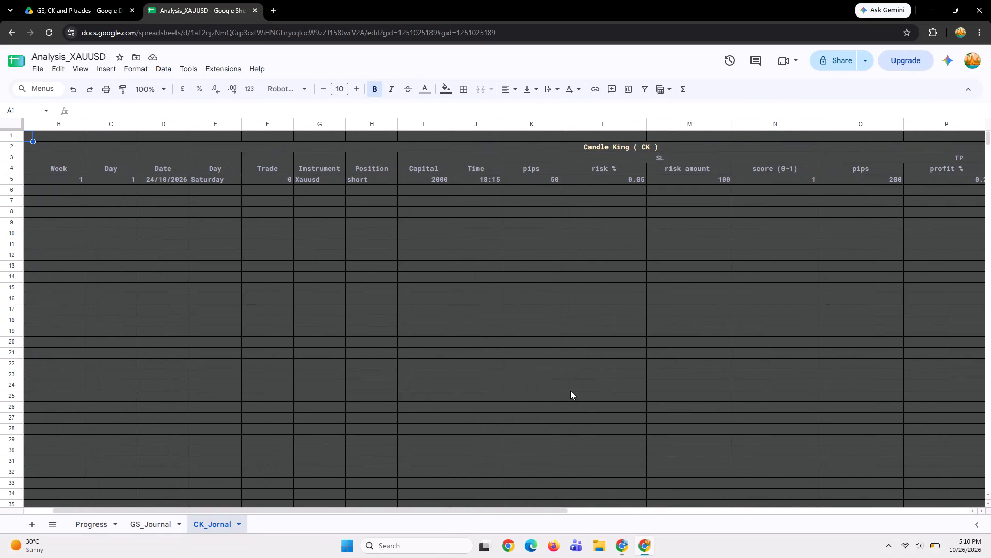
scroll(570, 391, "left", 6)
scroll(570, 391, "right", 5)
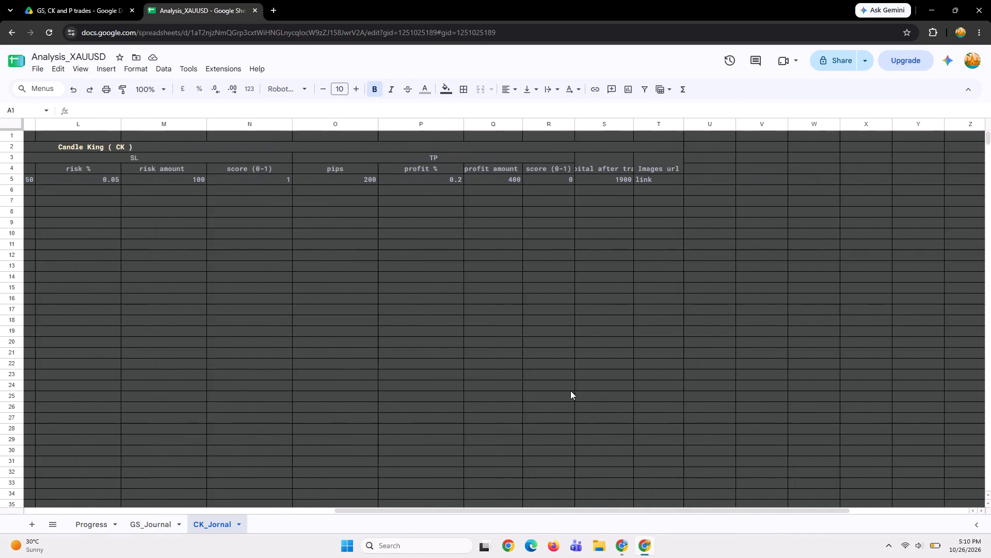
scroll(570, 391, "right", 3)
scroll(570, 391, "left", 9)
scroll(570, 391, "right", 7)
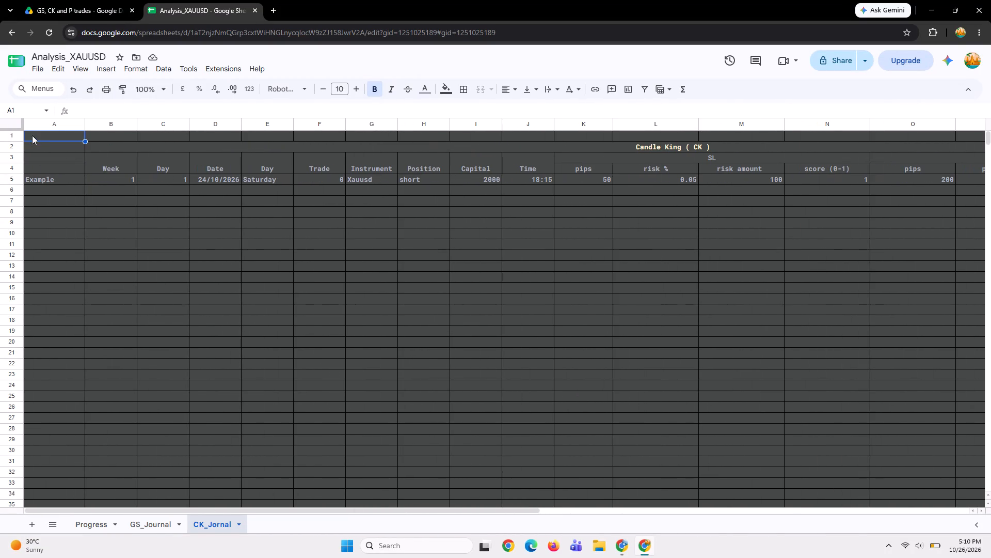
Copy the entire contents of the CK_Jornal sheet into a newly added sheet.
left_click(46, 135)
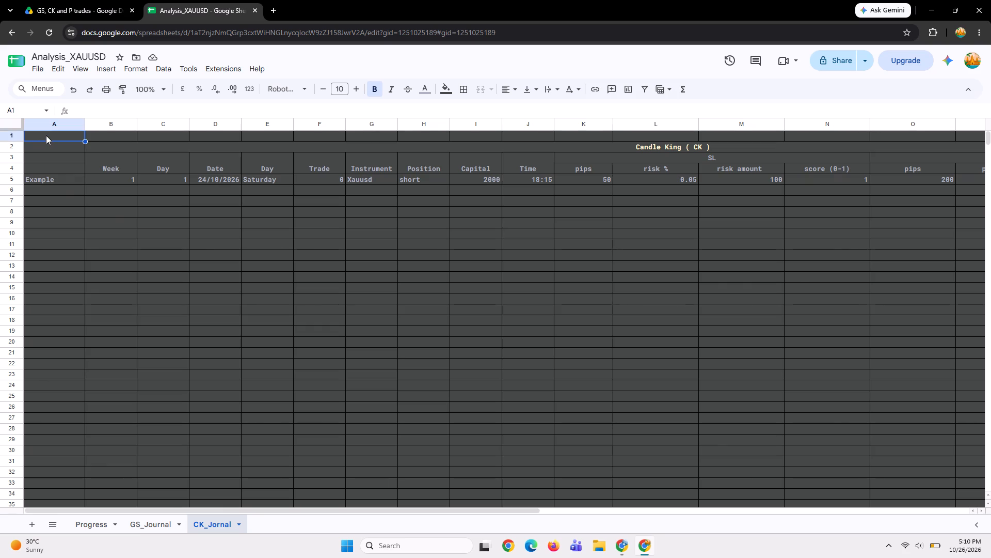
key("ctrl+a")
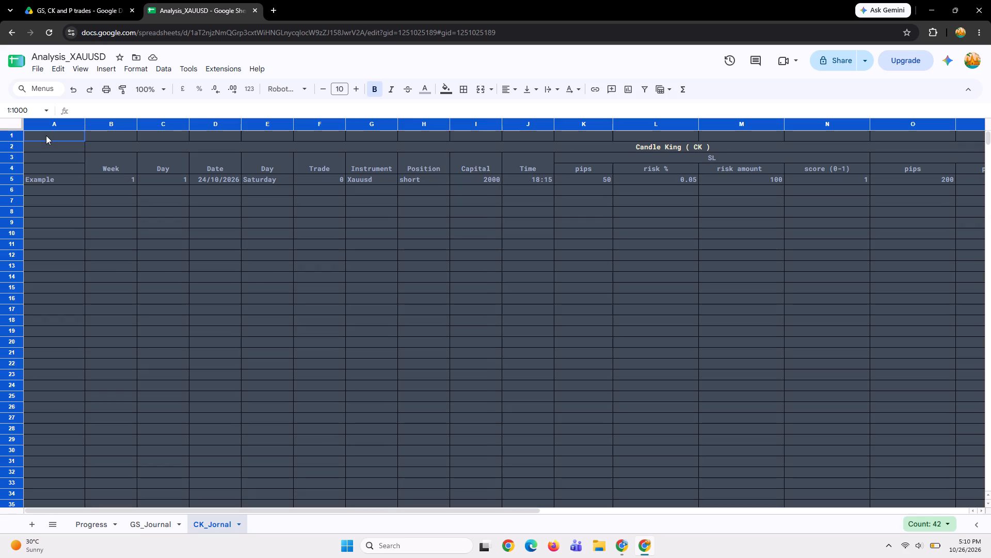
key("ctrl+c")
left_click(28, 526)
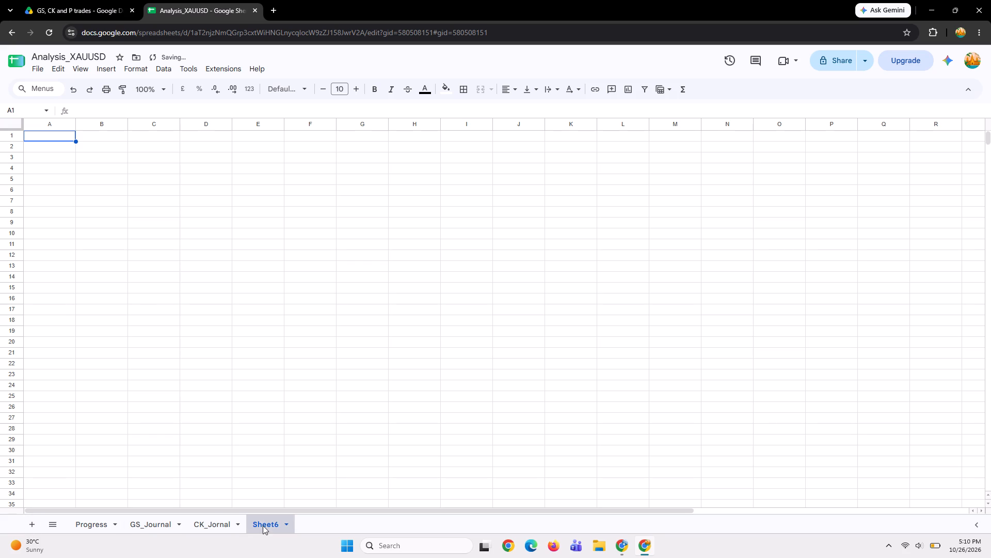
key("ctrl+v")
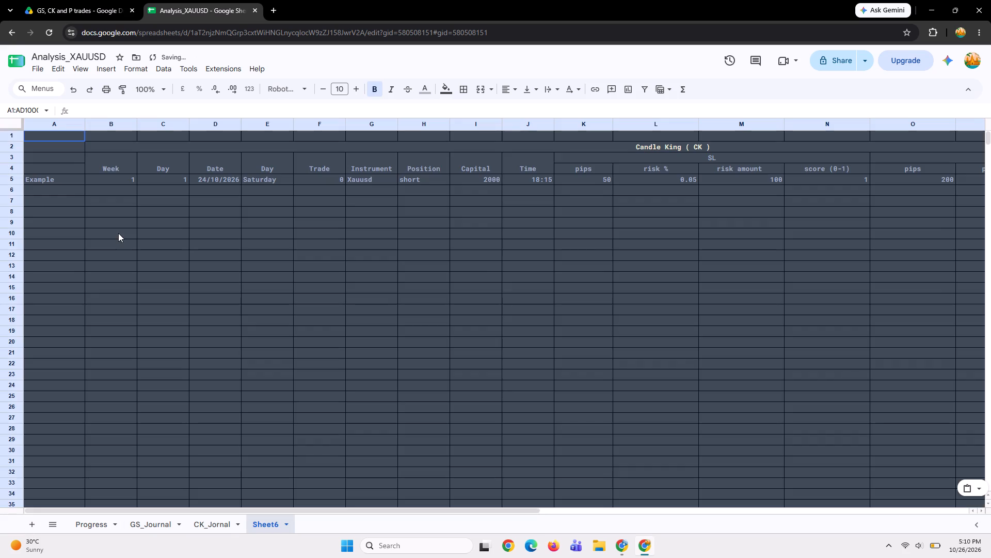
left_click(214, 530)
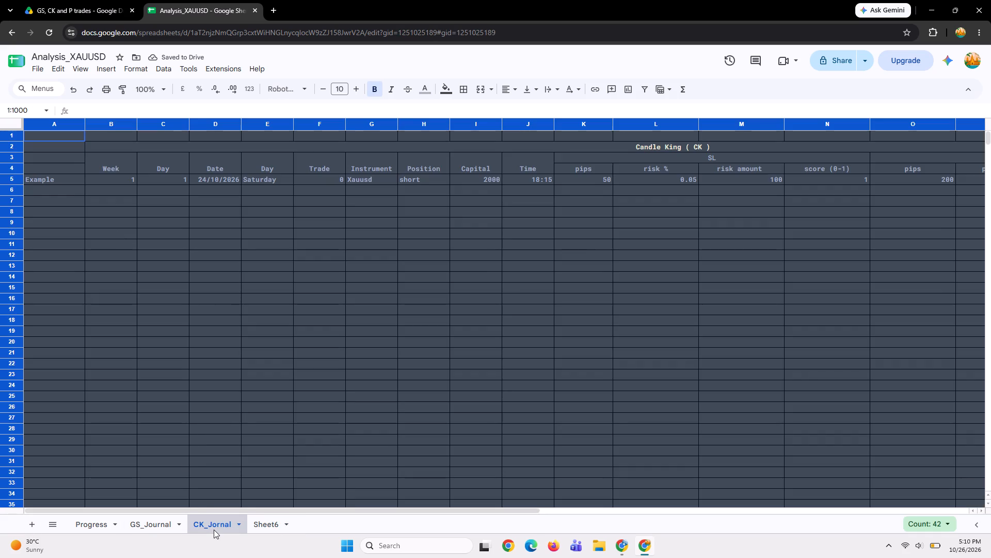
left_click(260, 525)
left_click(309, 327)
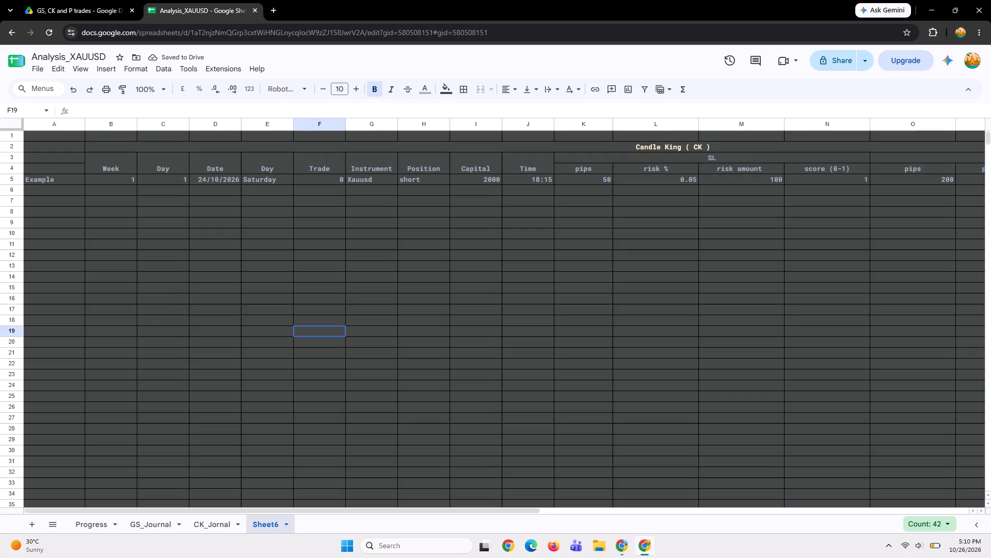
Replace the "Candle King ( CK )" title in row 2 of the new sheet with "P".
left_click(667, 144)
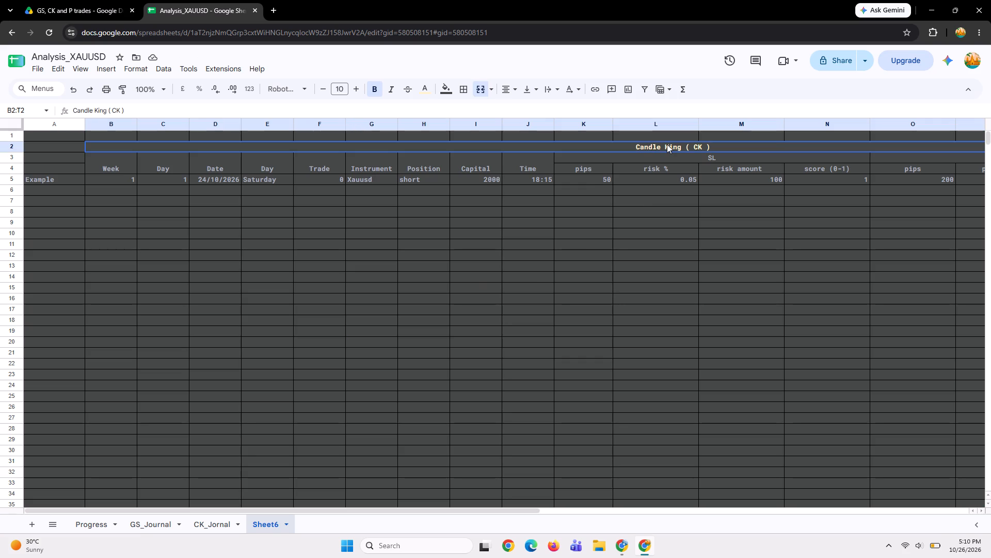
key("shift+p")
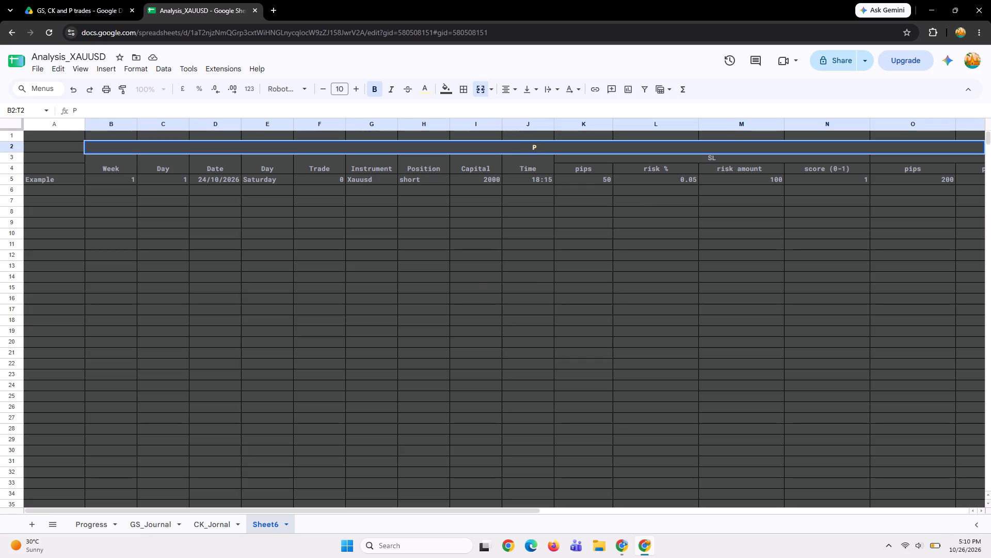
key("space")
key("BackSpace")
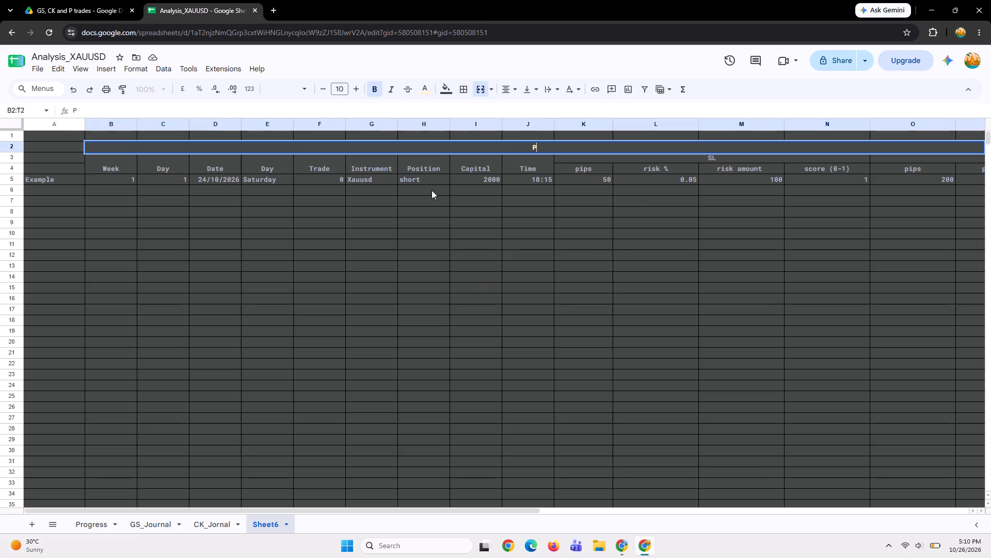
In row 6 below the example, enter week 1, day 1, date 26/10/2026 and day name Monday.
scroll(187, 190, "right", 1)
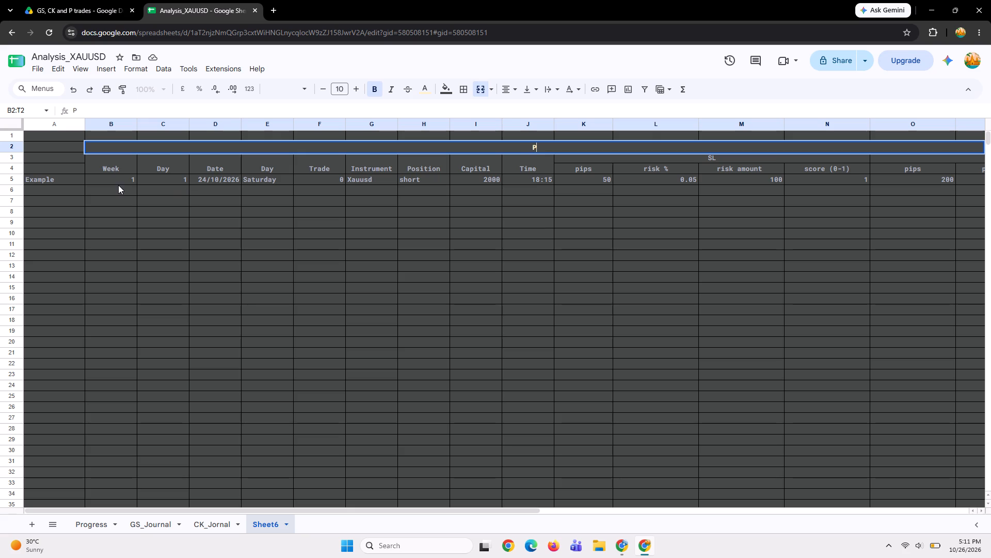
left_click(117, 188)
key("1")
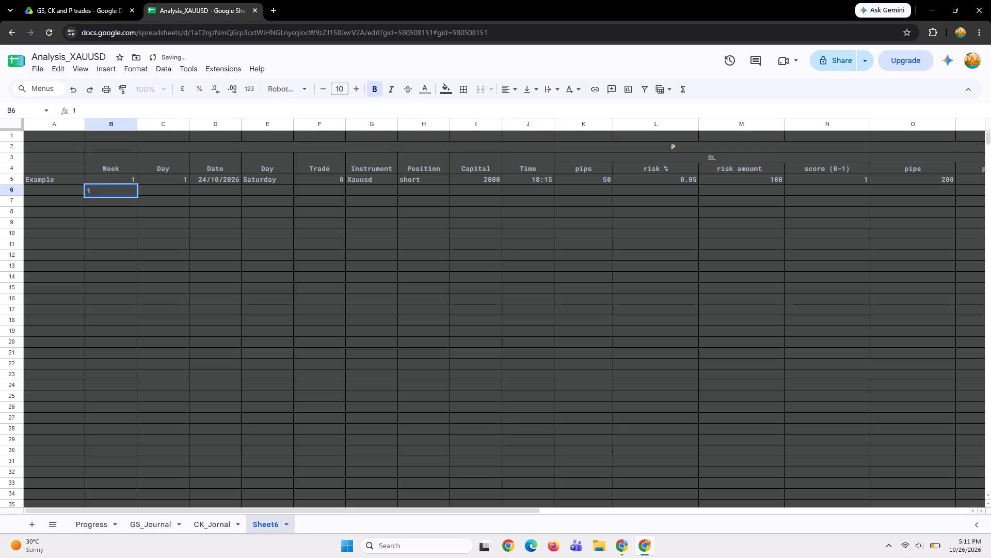
key("Tab")
key("1")
key("Tab")
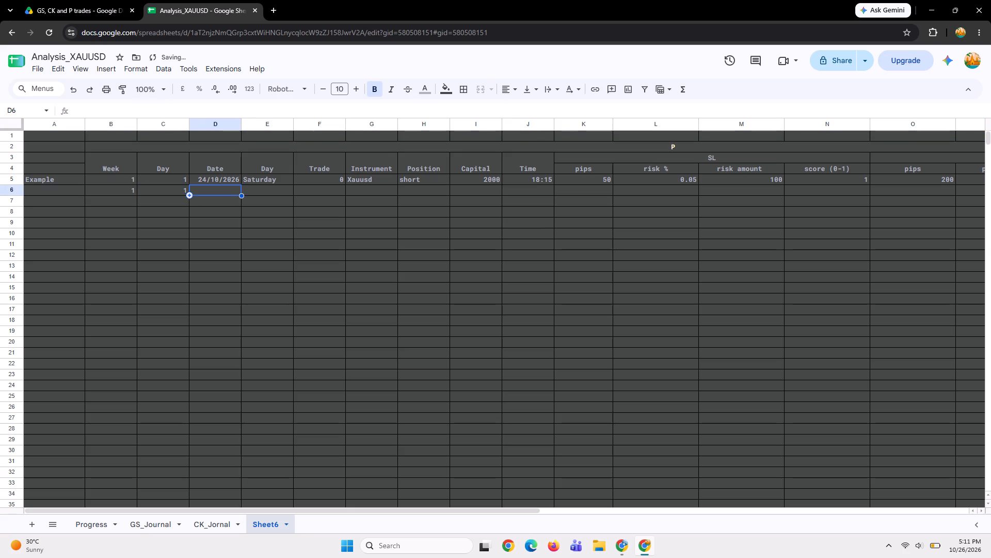
key("3")
key("BackSpace")
type("26/")
type("10/20")
type("26")
key("Tab")
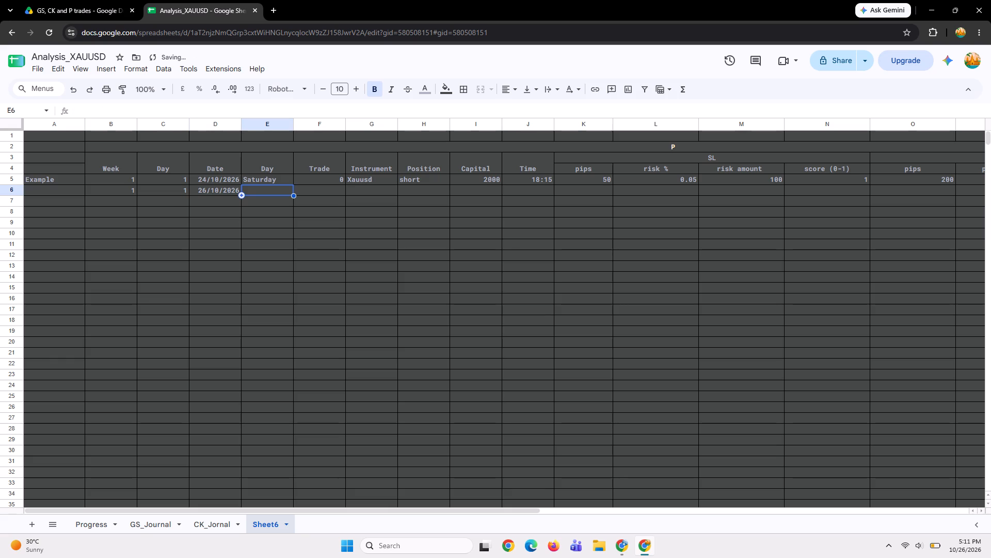
type("Mondau")
key("BackSpace")
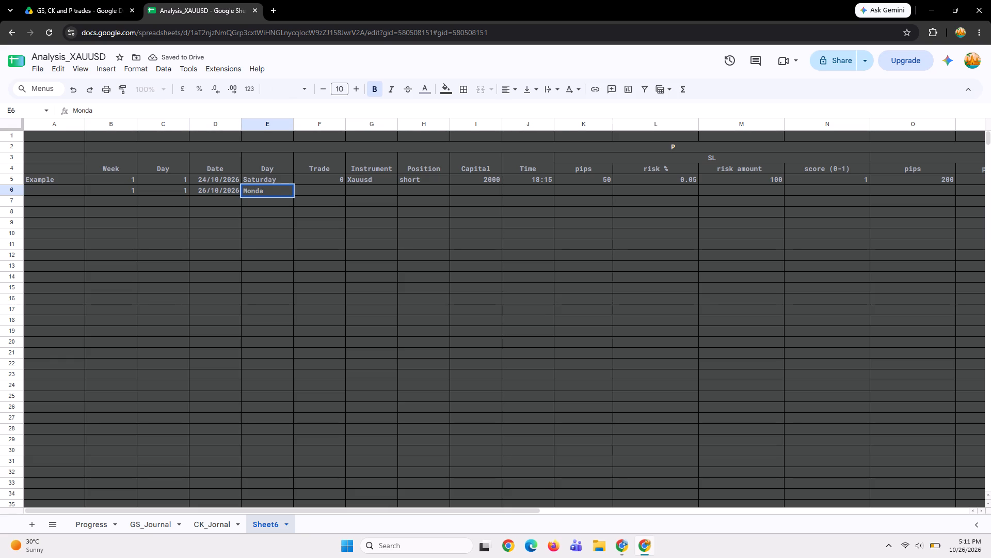
key("y")
key("Tab")
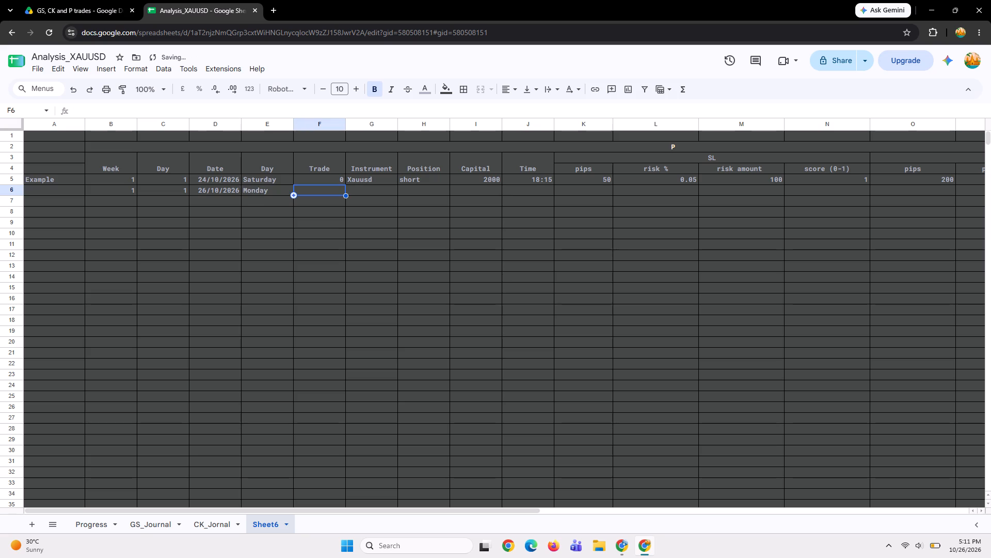
Continue row 6 with trade 1, instrument BTCUSDT, position Long and capital 2000.
key("1")
key("Tab")
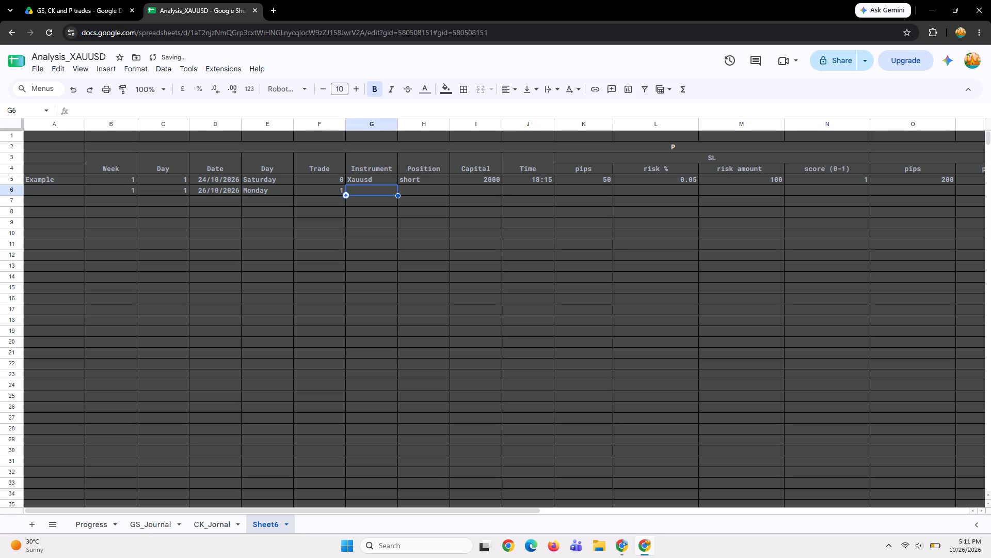
type("BTU")
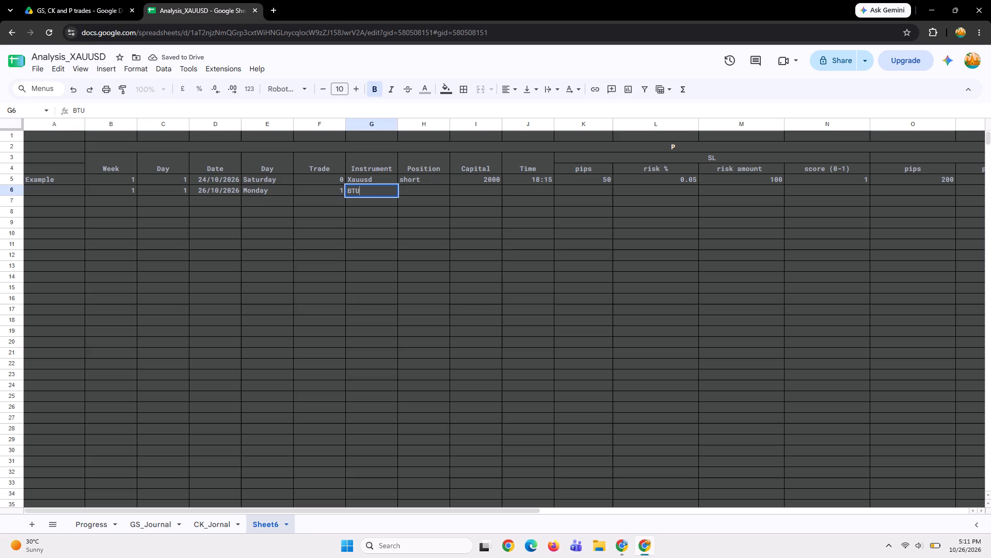
key("BackSpace")
type("CUSDT")
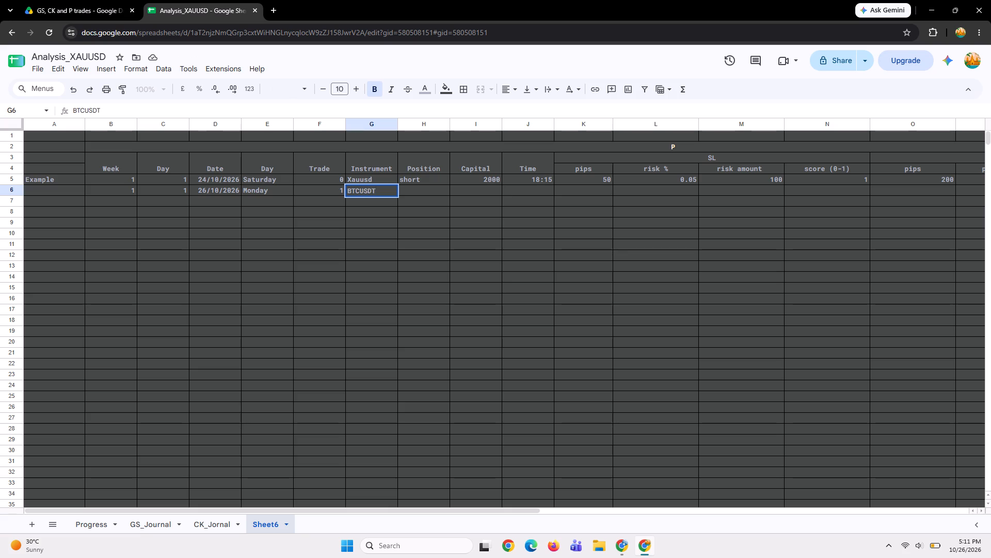
key("space")
key("BackSpace")
key("Tab")
type("Long")
key("Tab")
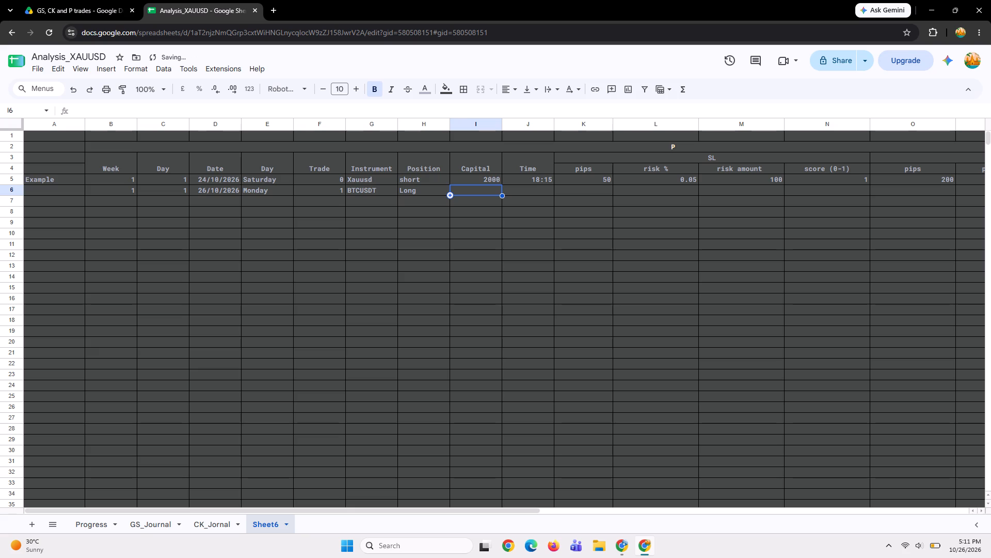
type("200")
key("Tab")
key("Left")
type("2000")
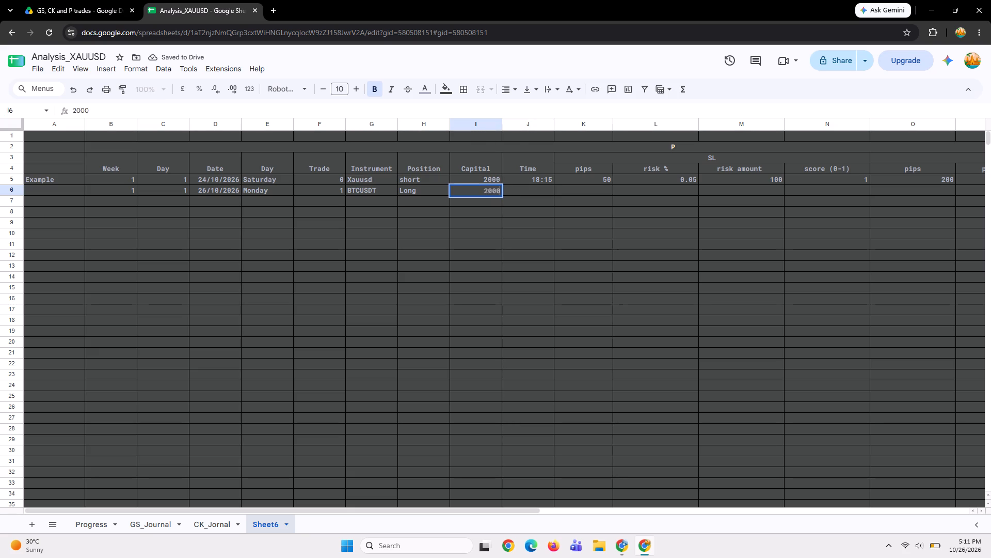
key("Tab")
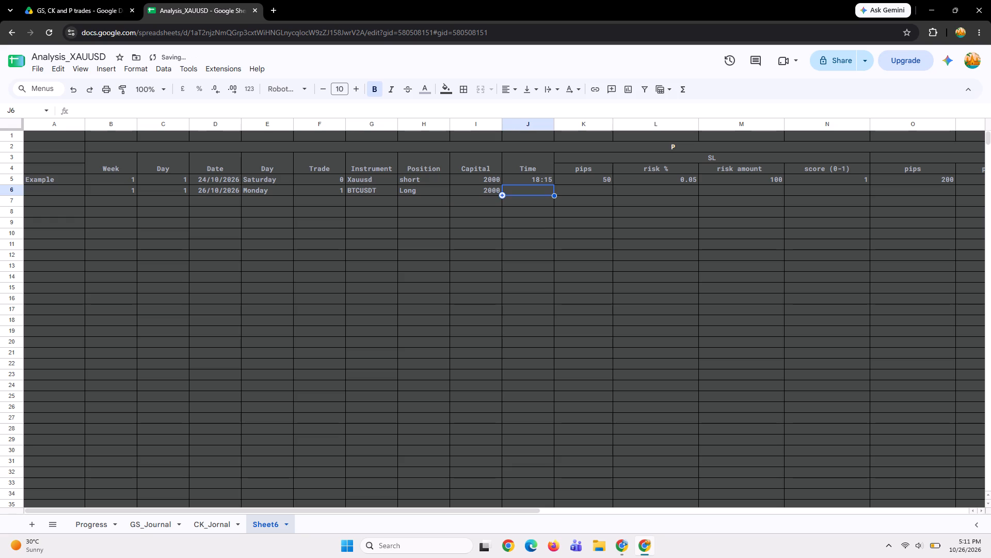
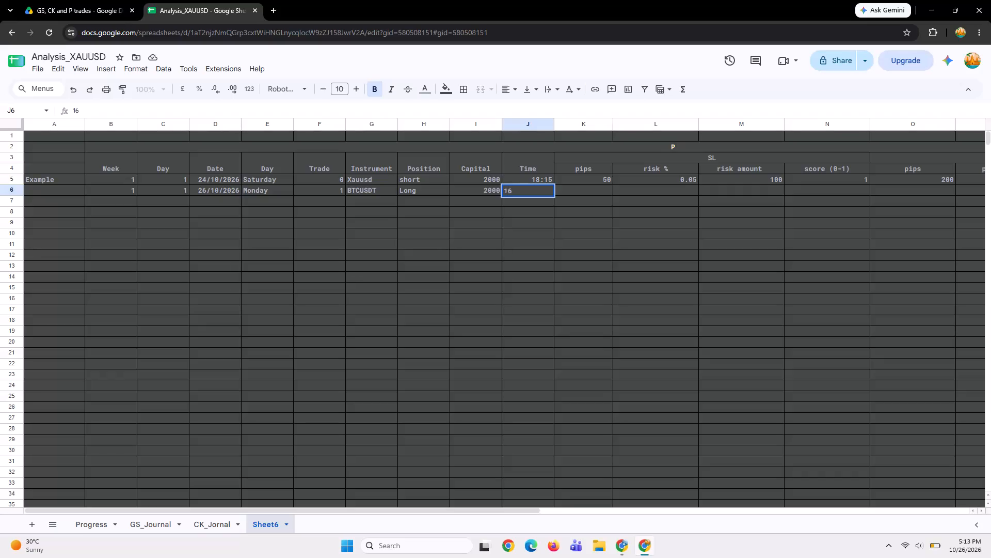
Complete the Time entry for the BTCUSDT trade in row 6 as 16:44:22.
key("shift+colon")
type("44")
key("shift+colon")
type("22")
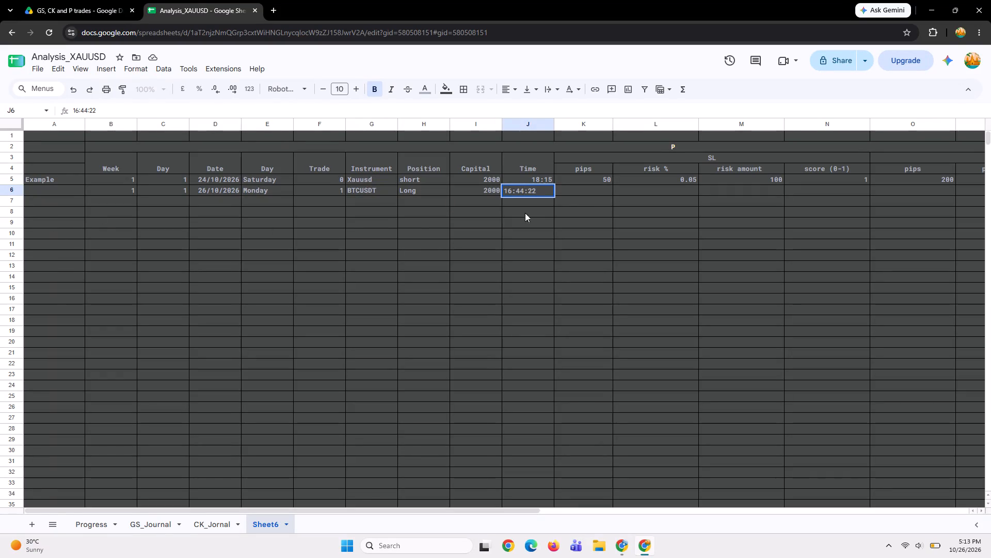
left_click(583, 188)
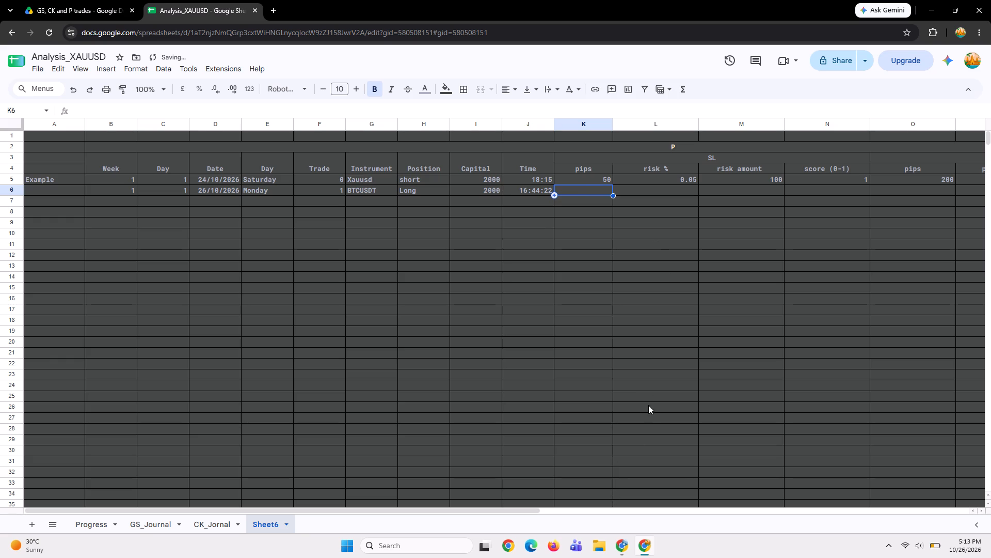
Select the empty SL pips cell for the BTCUSDT trade in row 6.
scroll(653, 392, "left", 6)
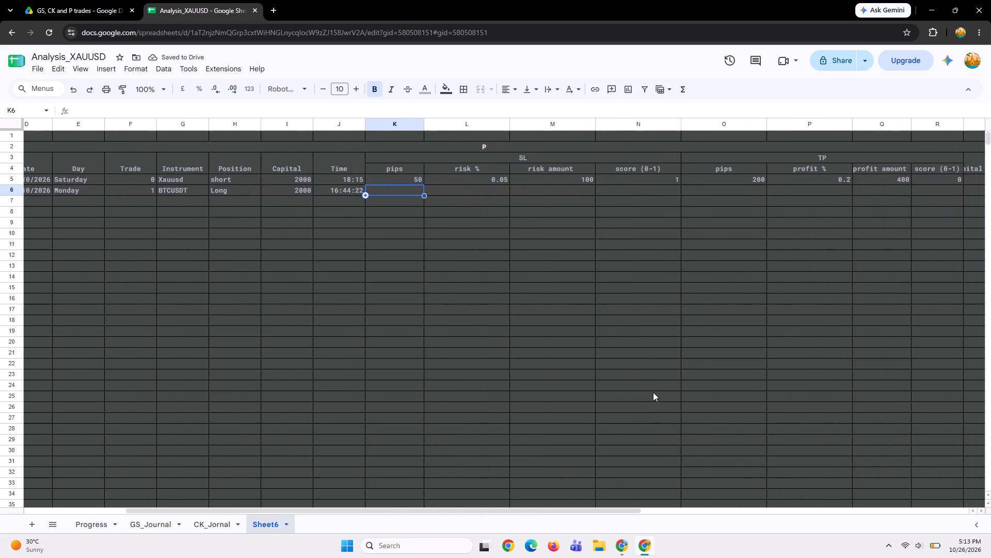
scroll(653, 392, "left", 1)
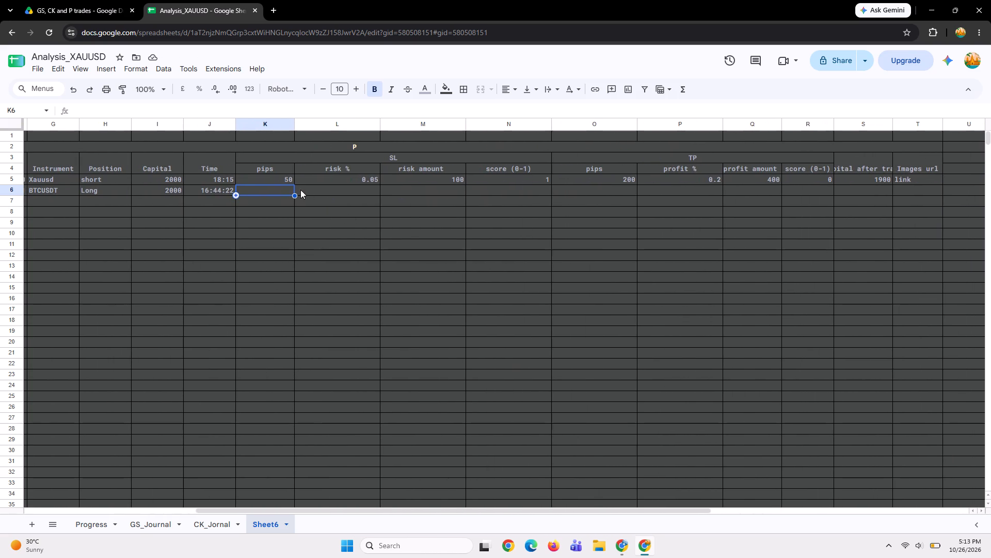
left_click(271, 193)
left_click(326, 189)
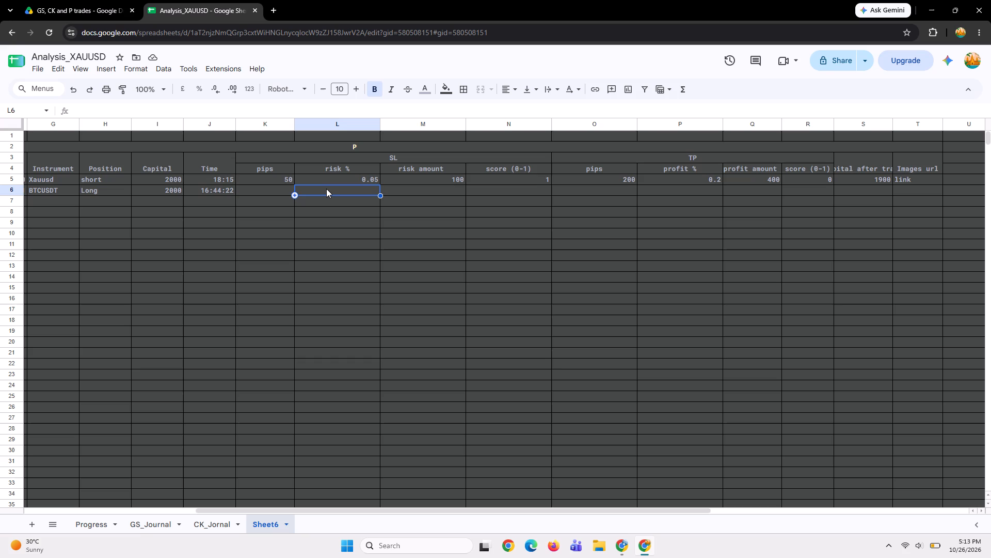
left_click(263, 190)
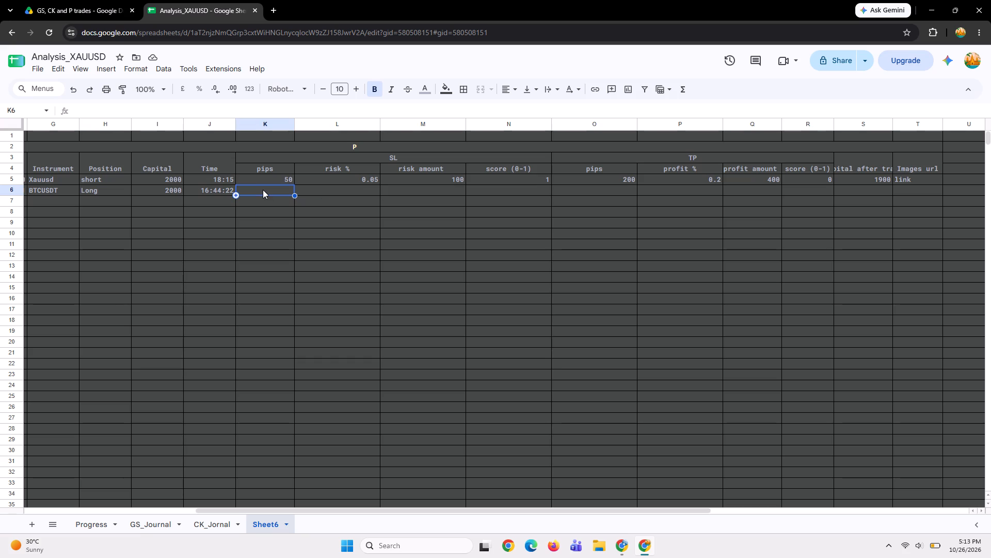
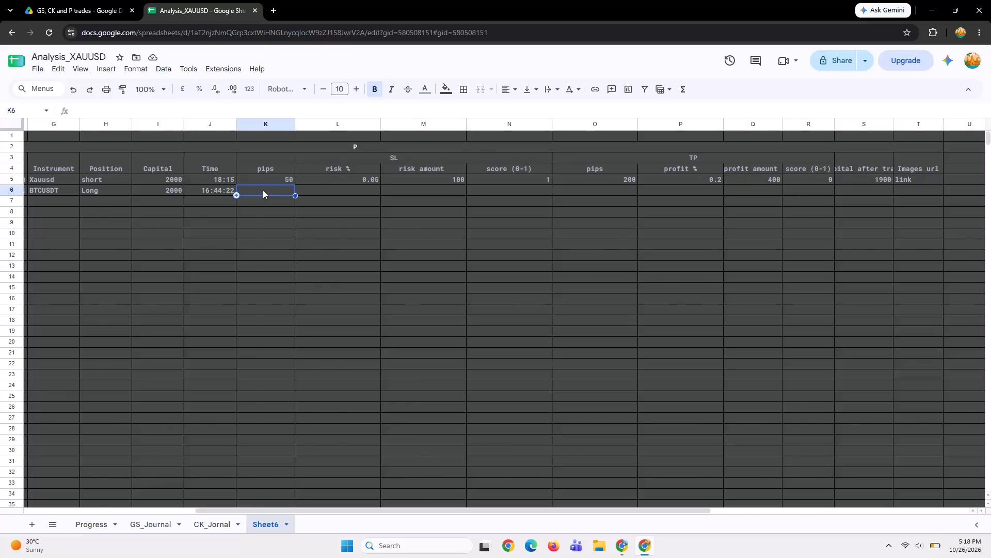
Switch to the TradingView BTCUSD chart and measure the price move from the recent low near the support zone up to the latest high.
scroll(263, 190, "right", 4)
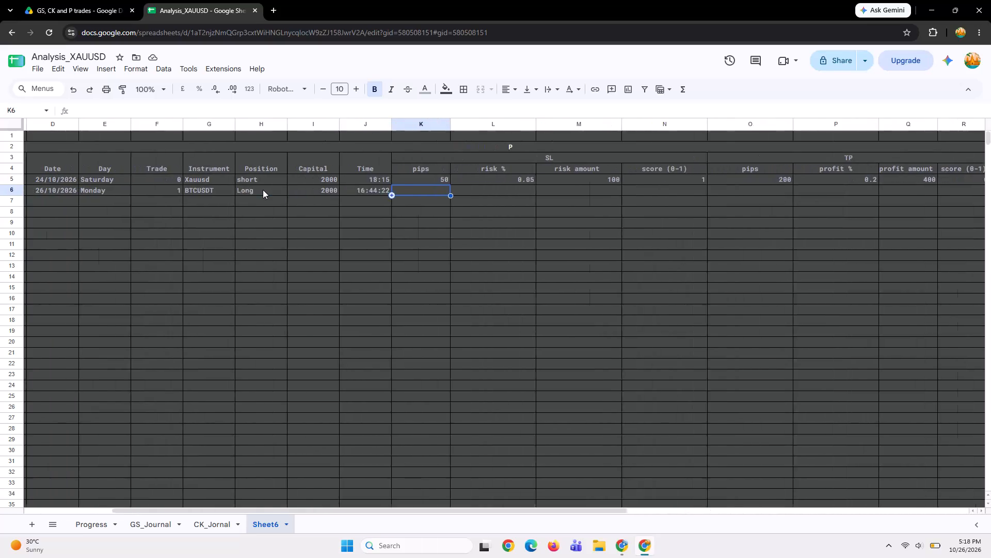
scroll(263, 190, "right", 5)
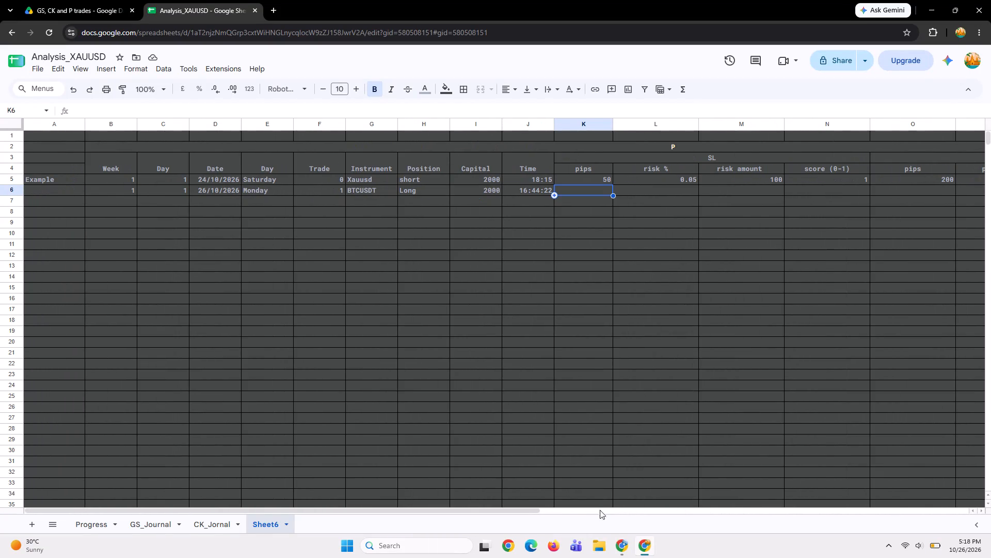
left_click(628, 557)
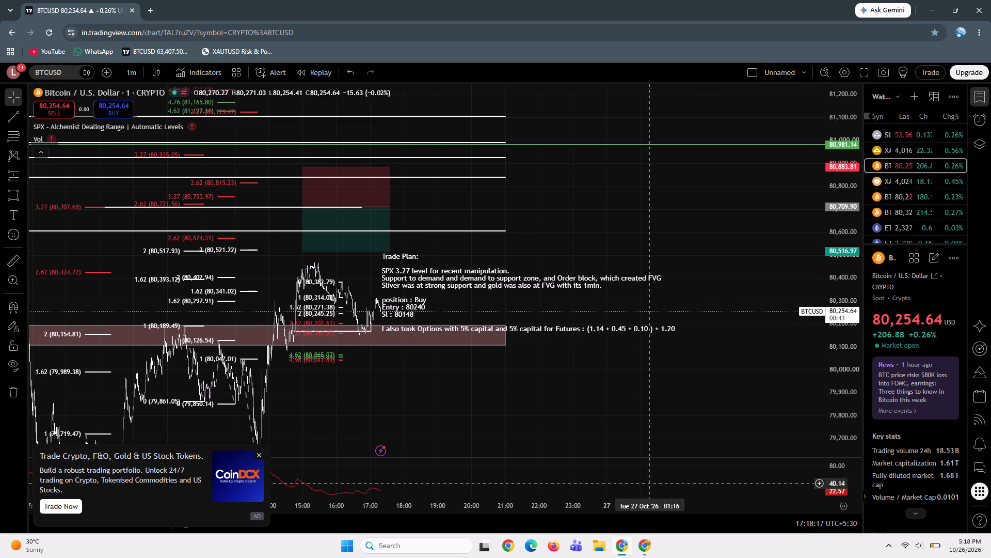
left_click_drag(710, 210, 644, 212)
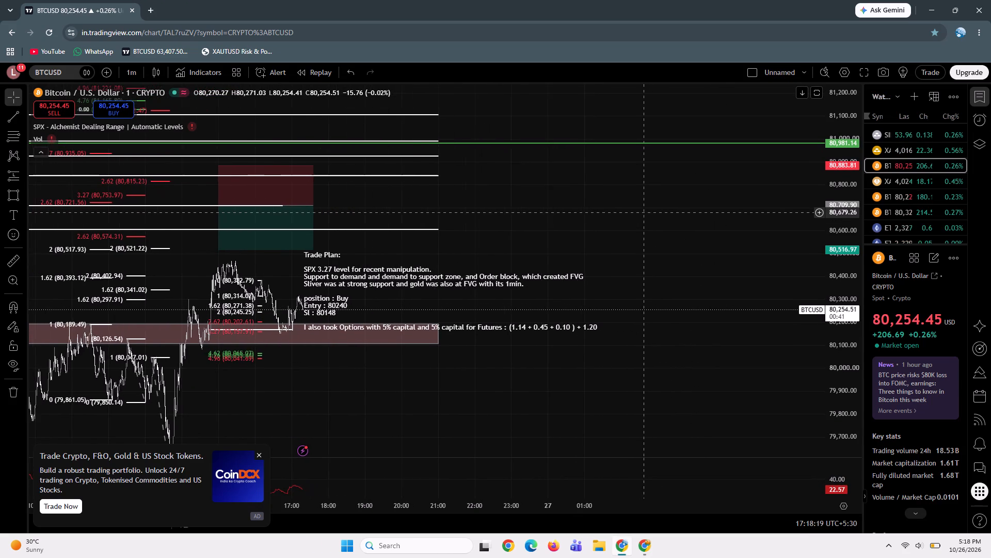
left_click_drag(577, 227, 595, 225)
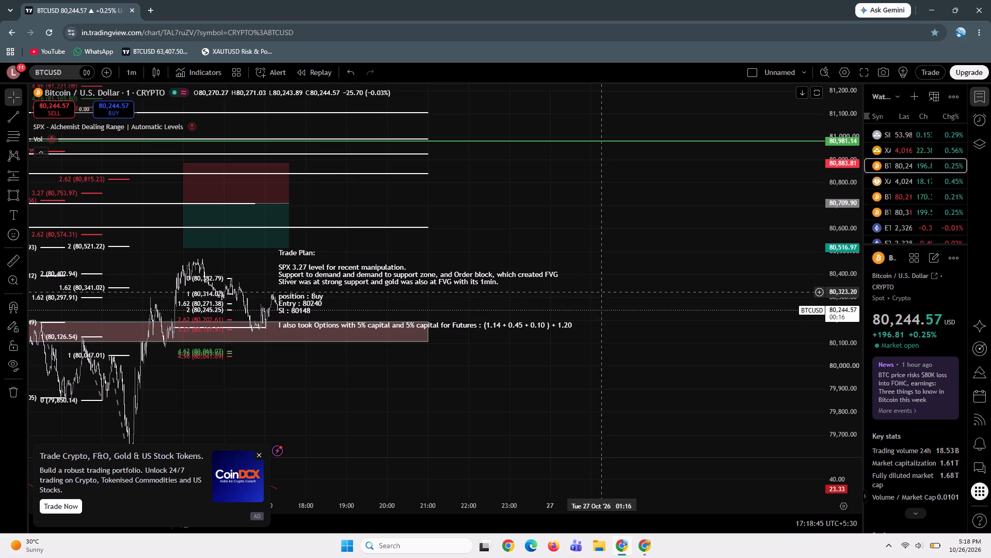
left_click_drag(604, 293, 654, 266)
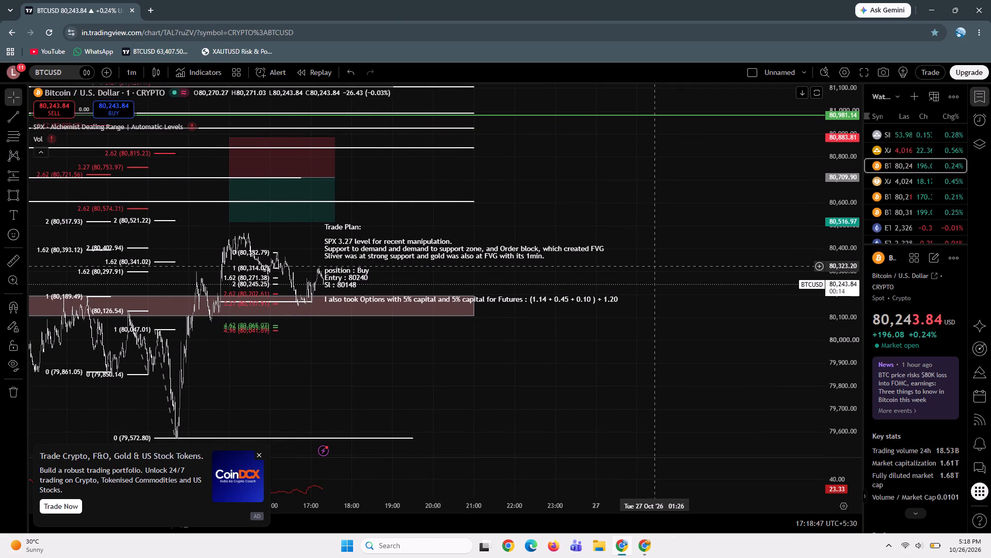
left_click(13, 256)
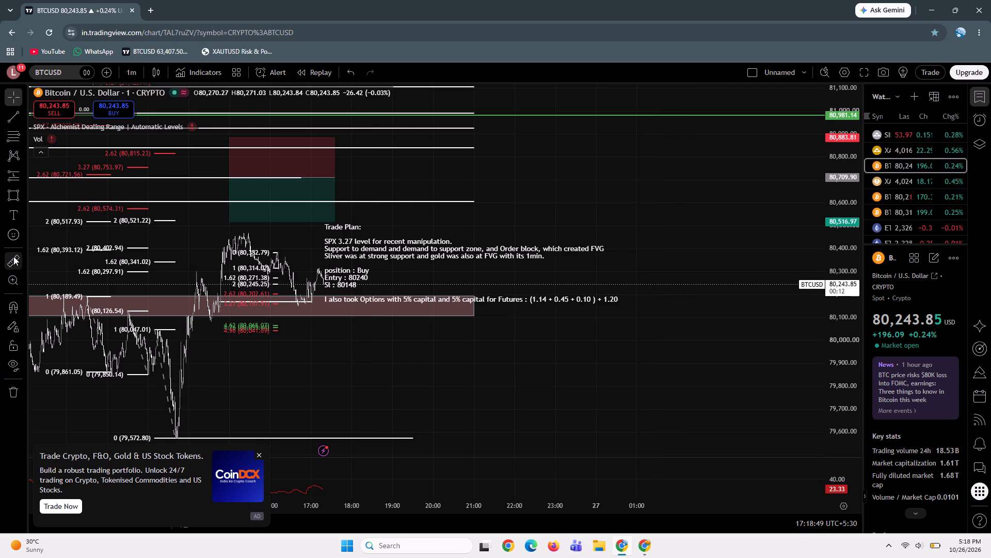
left_click(308, 301)
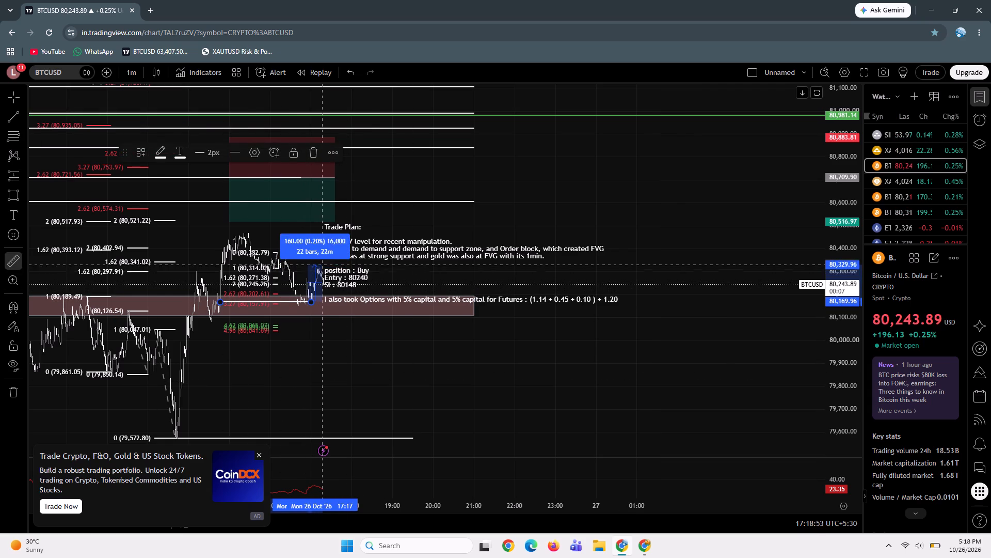
left_click(320, 268)
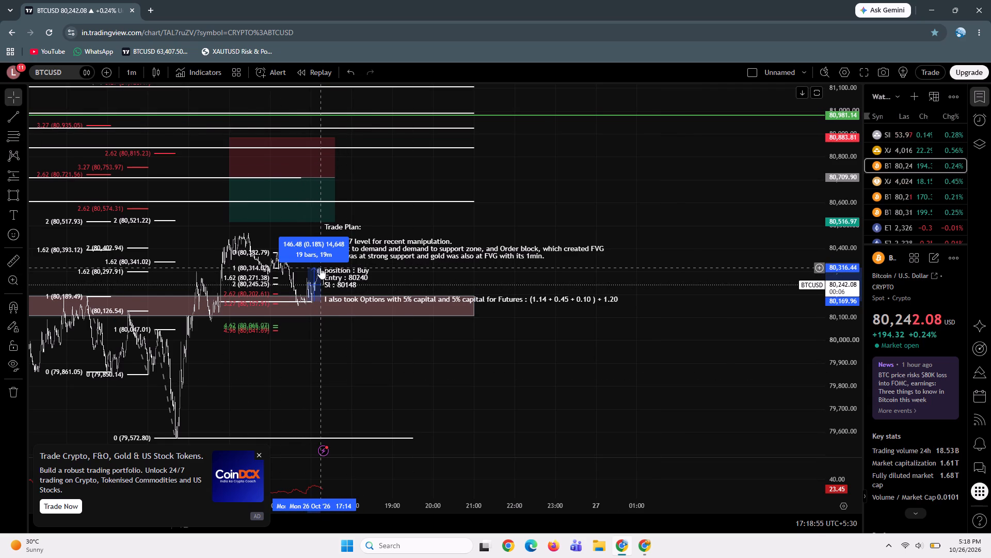
left_click_drag(716, 354, 718, 343)
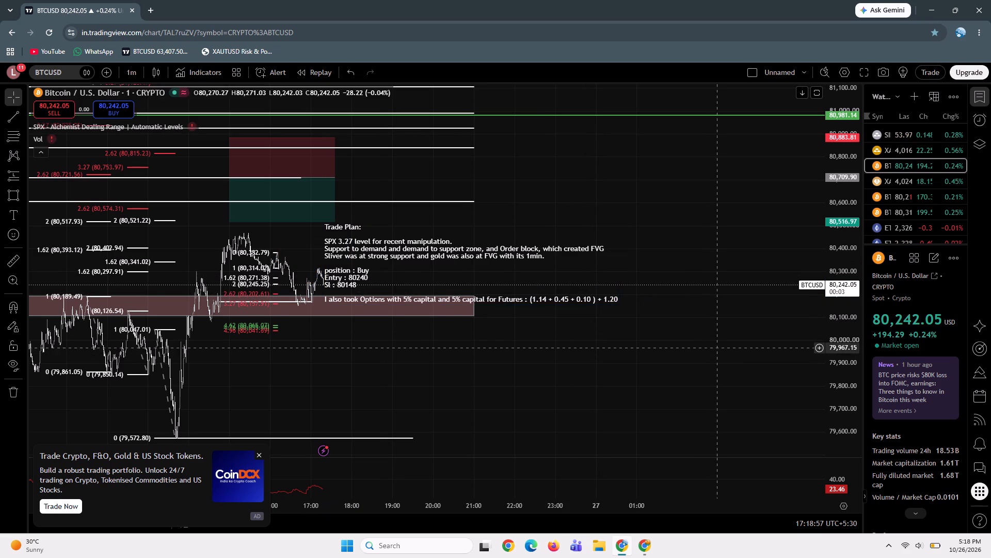
Dismiss the CoinDCX advert and examine the Trade Plan note beside the latest BTCUSD price action.
left_click_drag(718, 343, 722, 328)
scroll(722, 328, "up", 1)
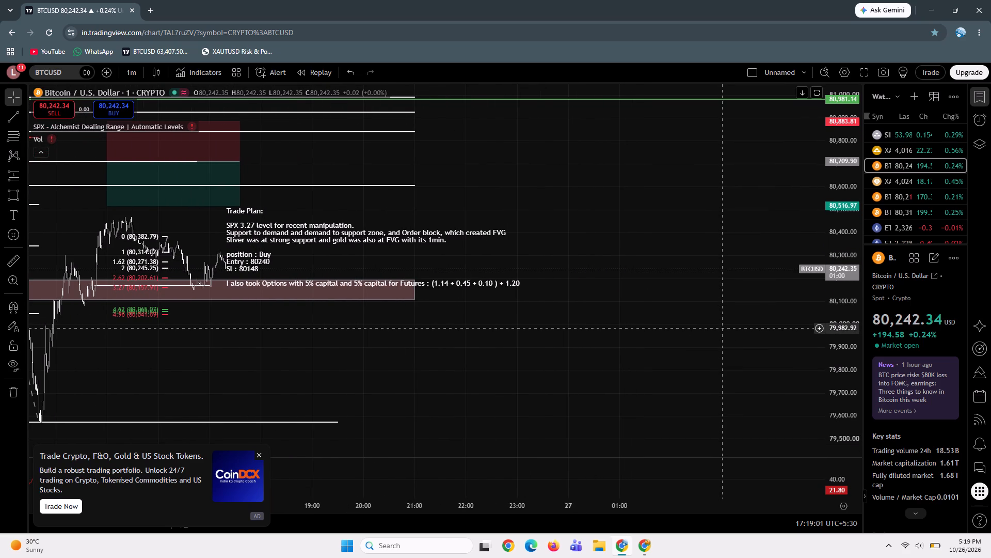
left_click_drag(552, 338, 691, 324)
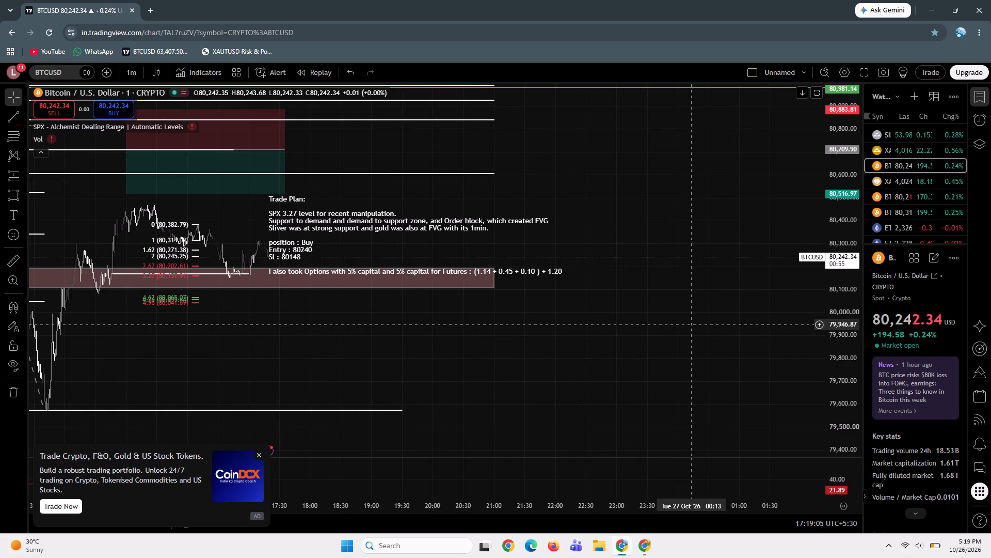
left_click(260, 454)
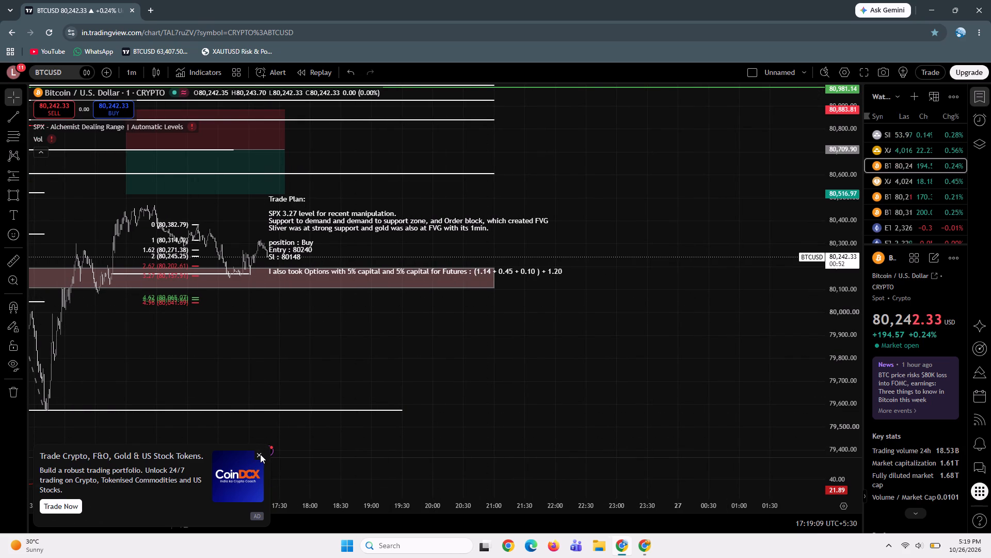
left_click(472, 267)
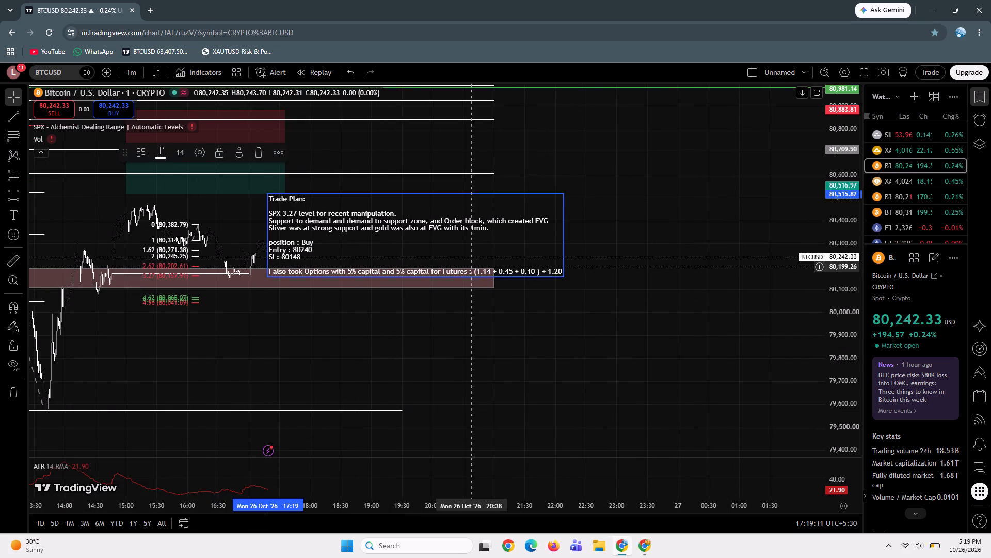
left_click(492, 323)
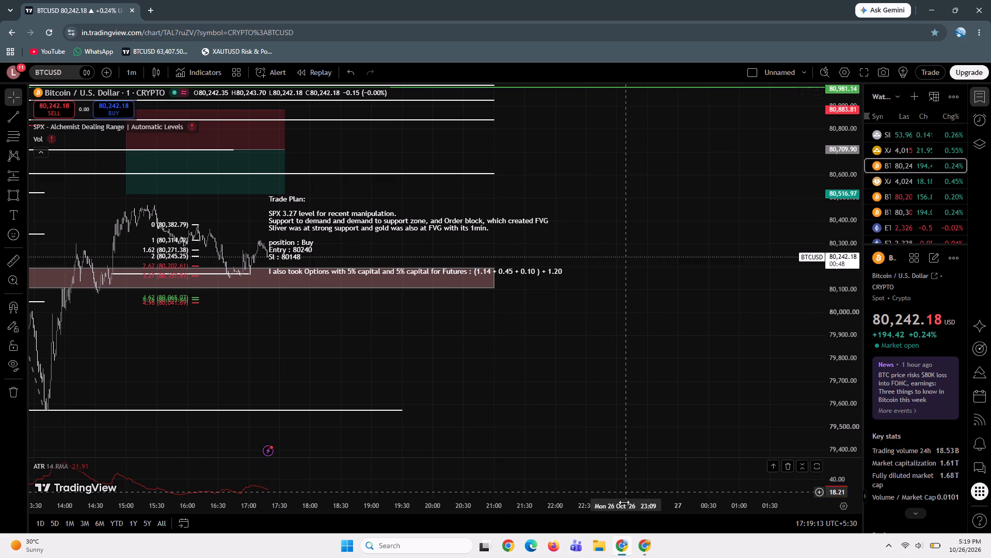
Switch back to the Analysis_XAUUSD spreadsheet and review the SL and TP columns for the BTCUSDT trade in row 6.
left_click(647, 547)
left_click(647, 547)
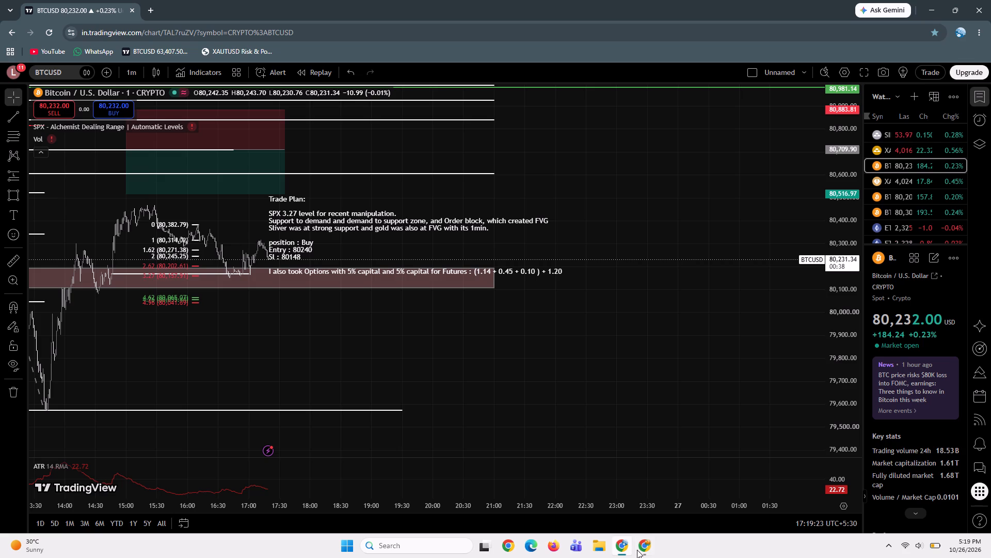
left_click(639, 549)
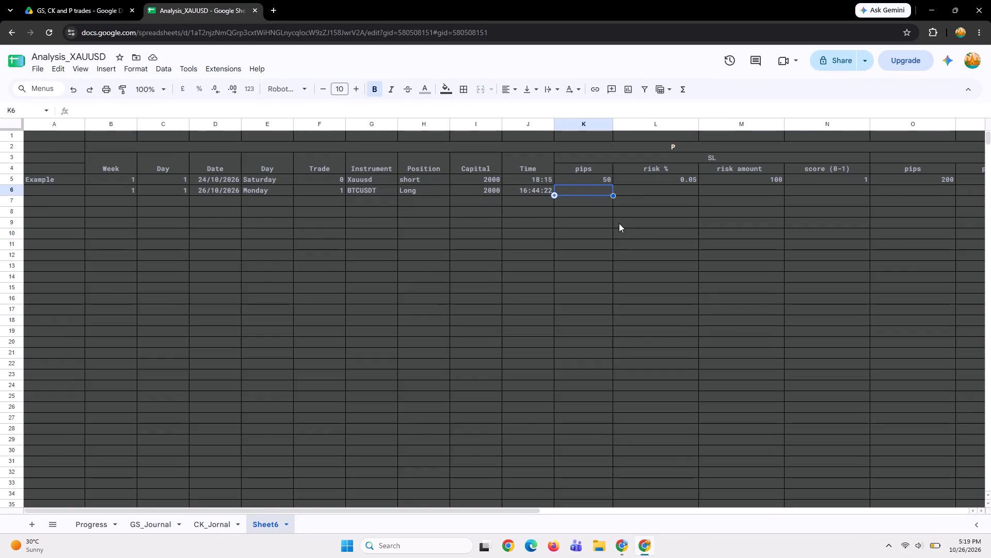
scroll(619, 223, "left", 10)
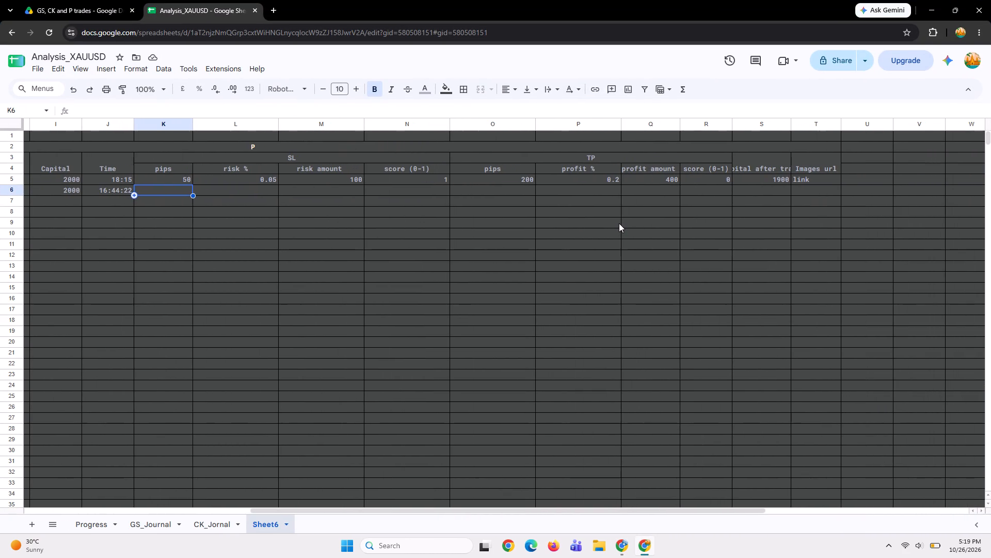
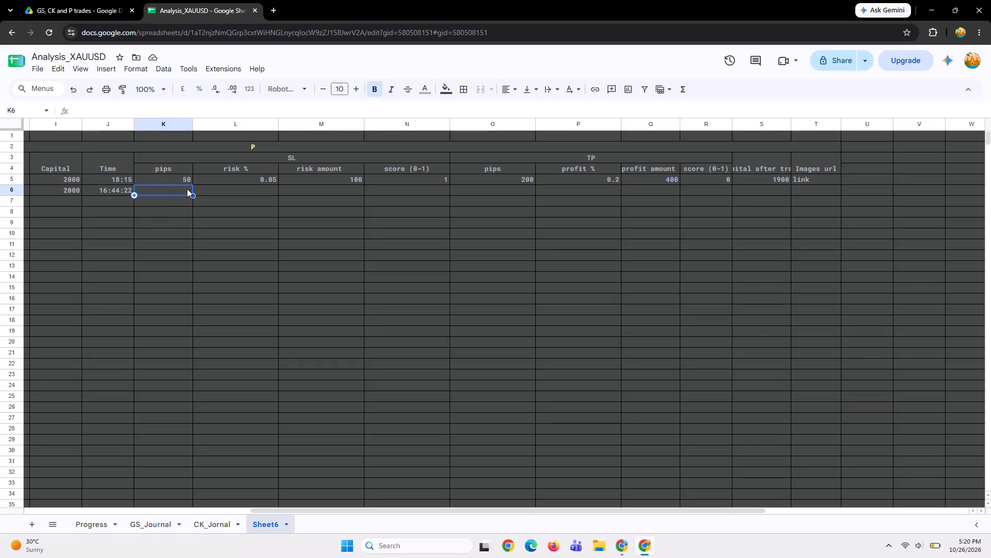
Clear the contents of the Example row, A5 through T5, in the P journal.
left_click(162, 177)
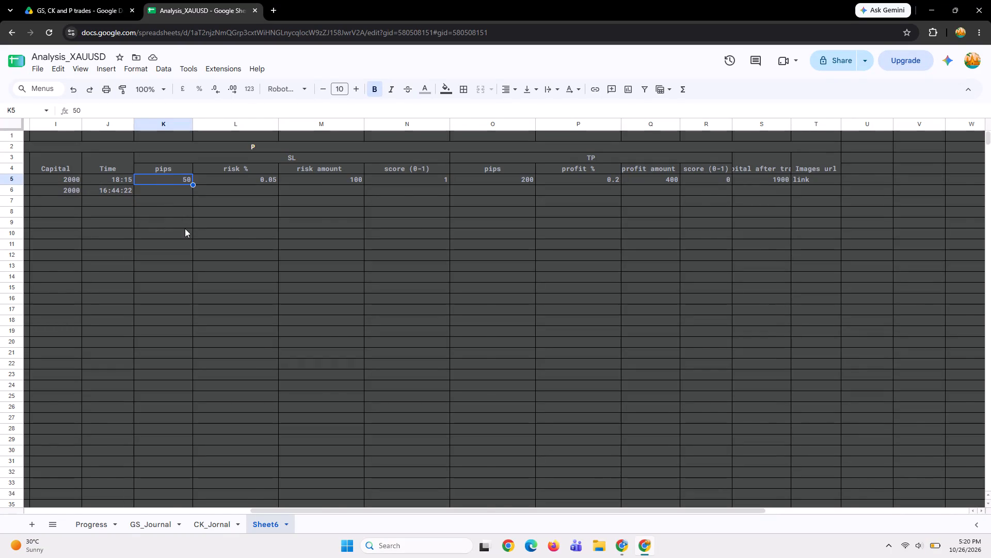
scroll(185, 228, "right", 8)
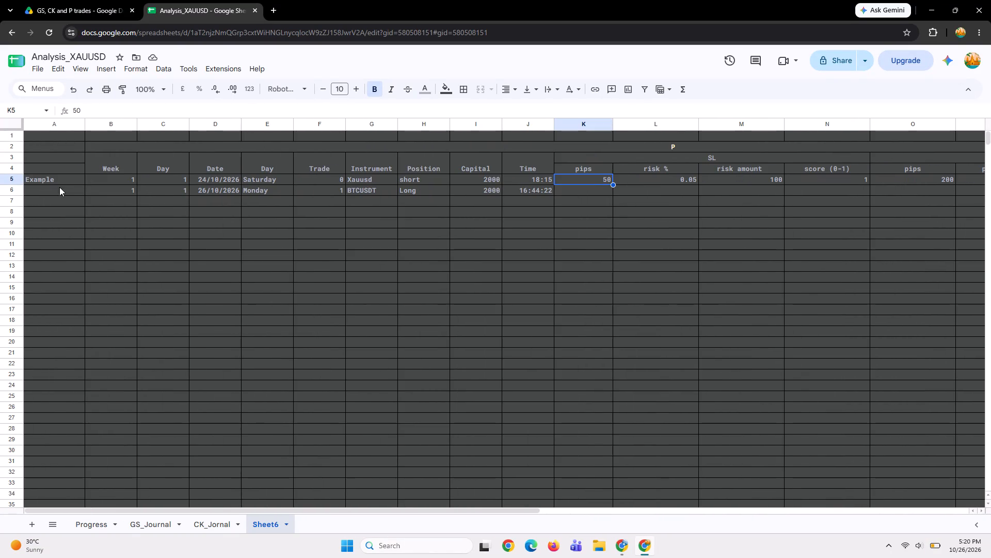
left_click(55, 178)
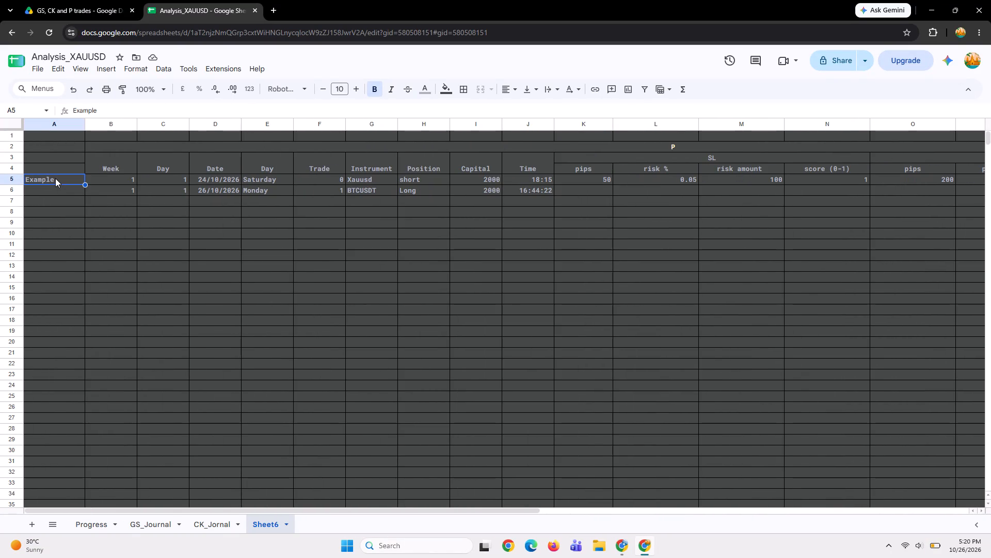
key("ctrl+shift+Right")
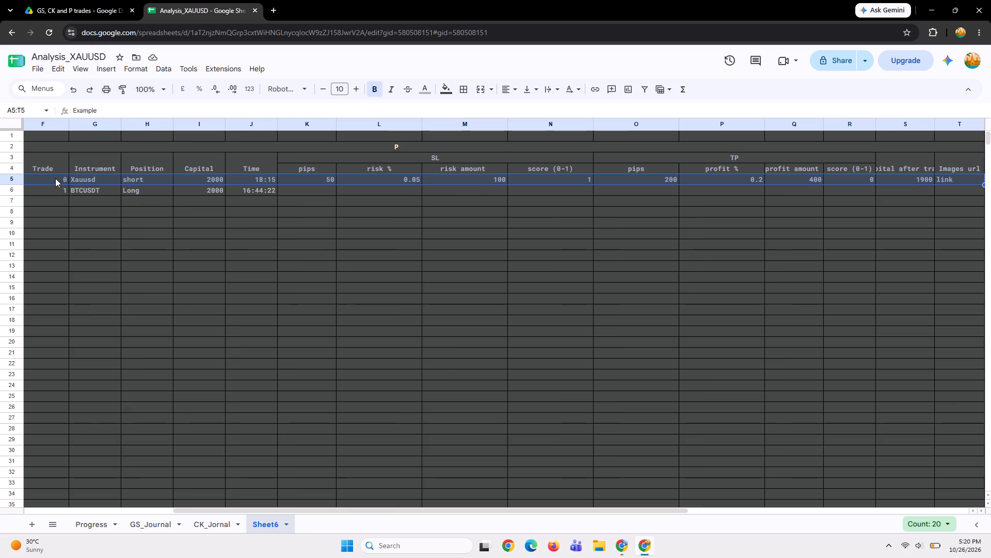
key("Delete")
Switch to Google Drive and copy the sharing link of Screenshot 2026-10-26 170406.png in the P_Trades folder.
scroll(390, 275, "left", 3)
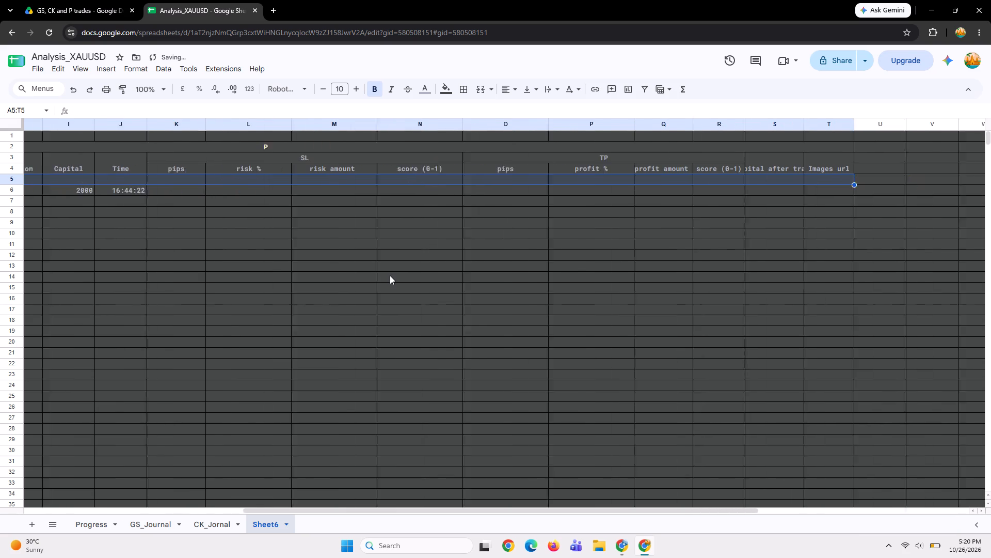
left_click(770, 189)
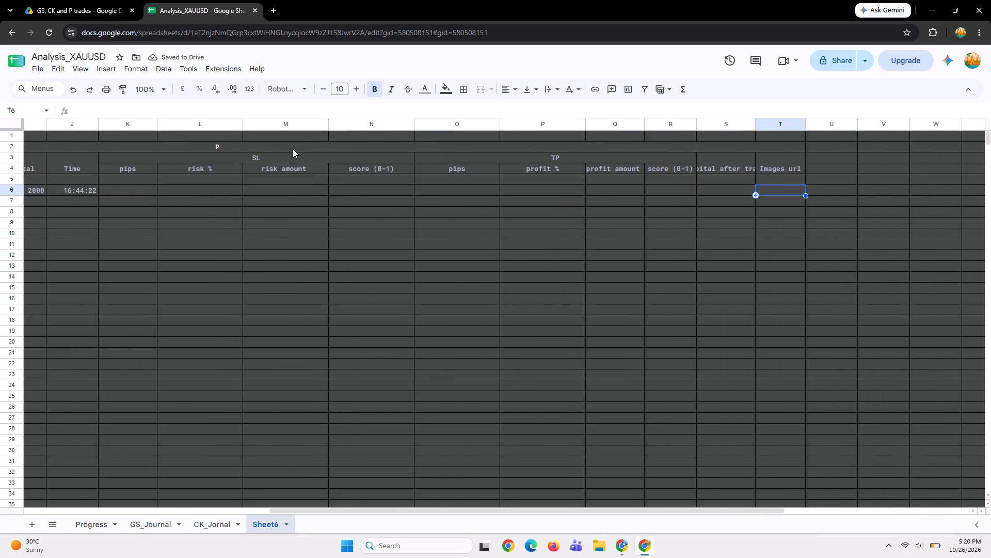
left_click(107, 70)
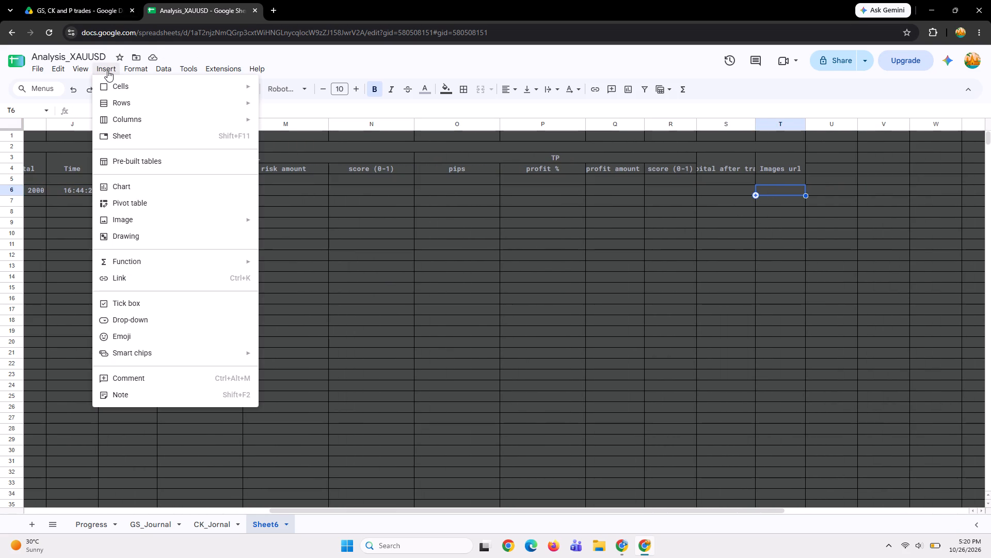
left_click(89, 2)
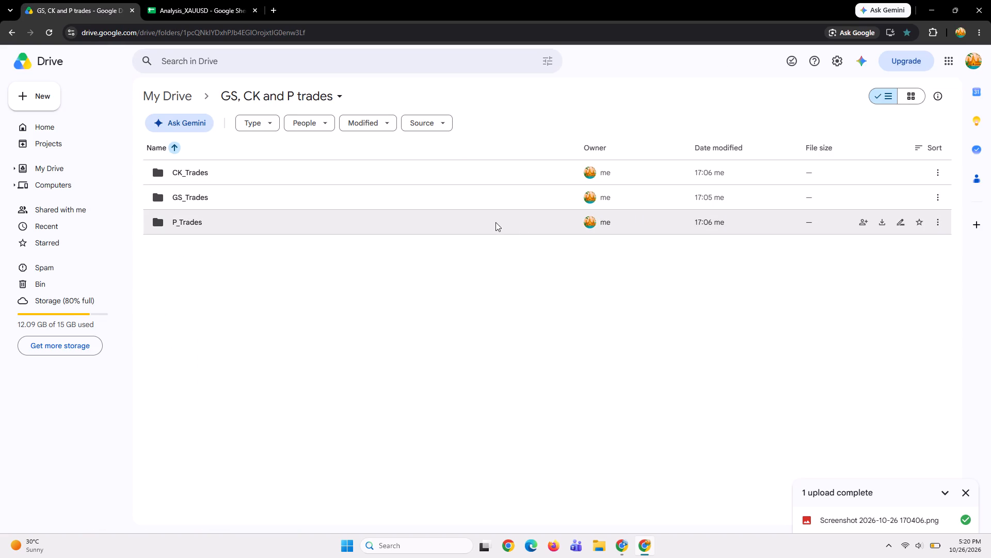
double_click(493, 221)
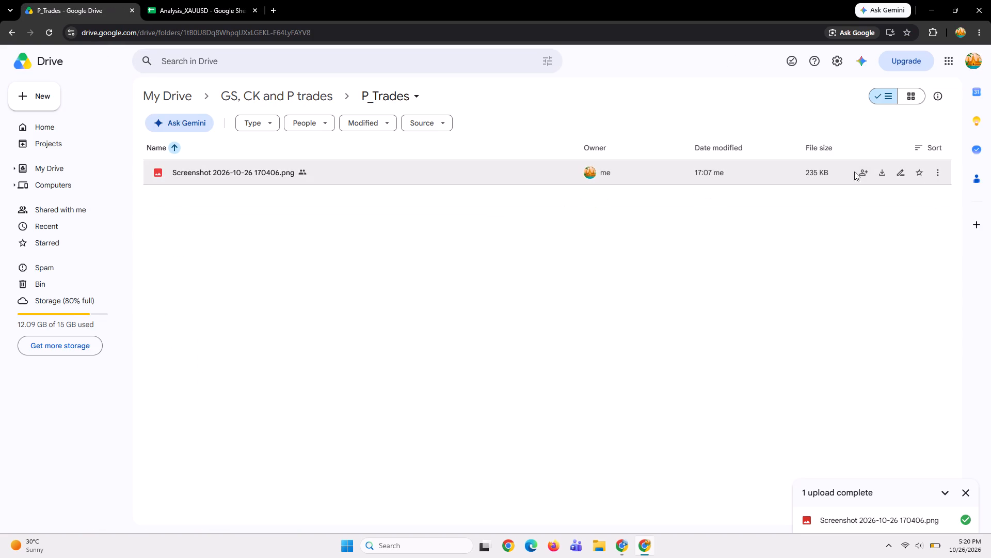
left_click(938, 174)
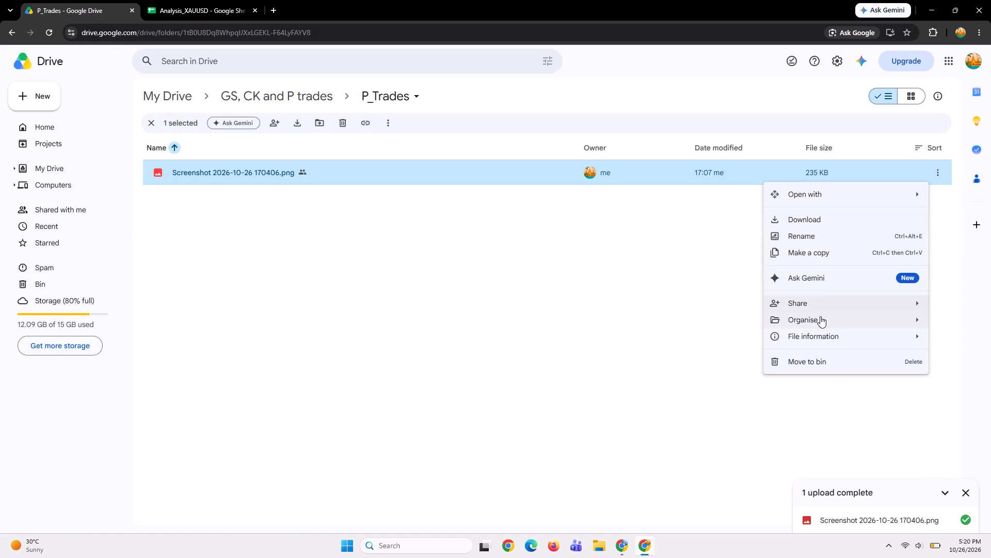
left_click(651, 308)
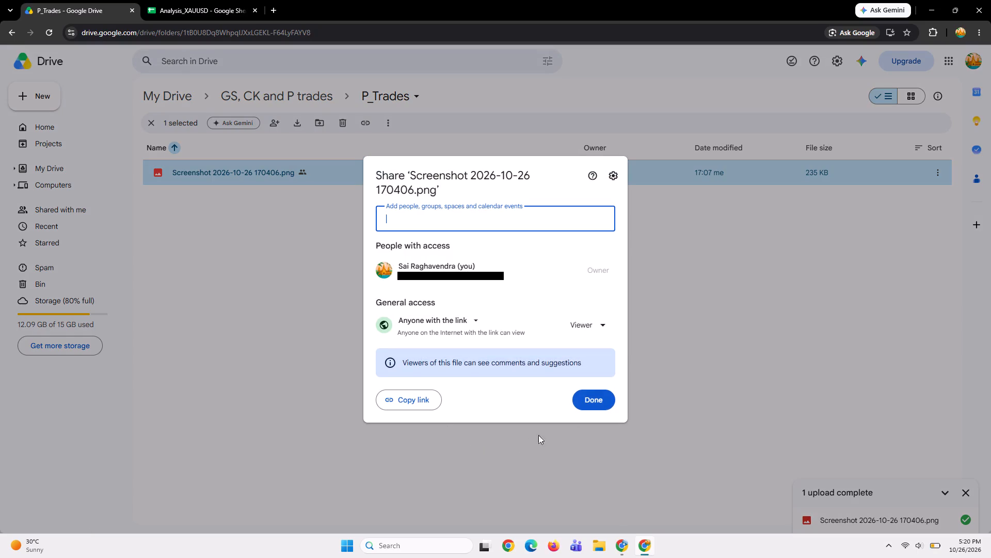
left_click(426, 401)
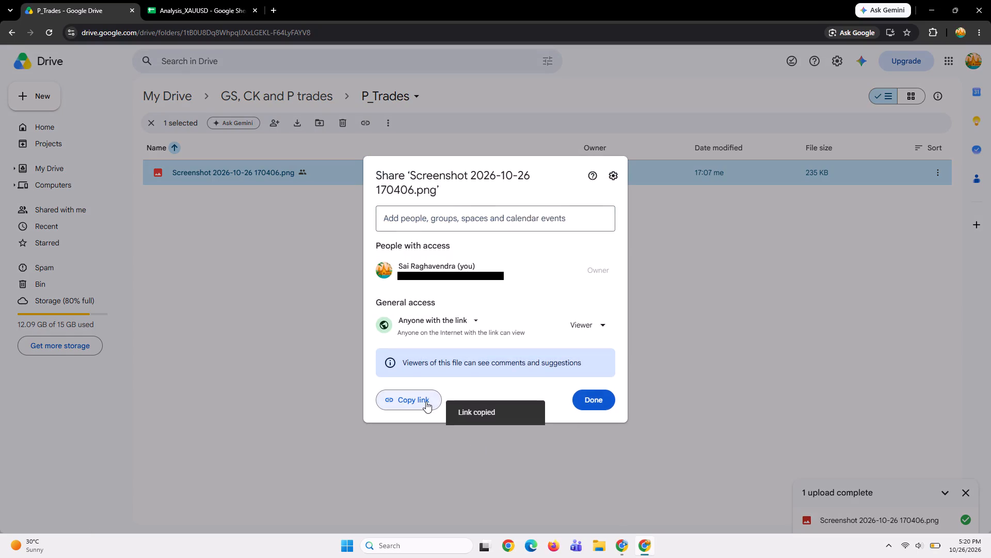
left_click(585, 393)
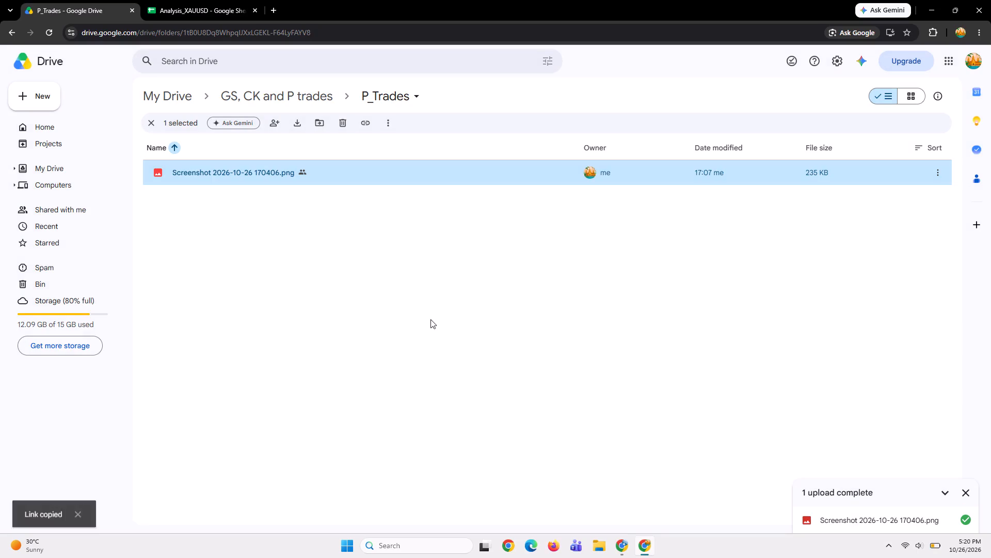
Paste the screenshot link into the BTCUSDT trade's Images url cell, T6, in Analysis_XAUUSD and convert it to a file chip.
left_click(188, 0)
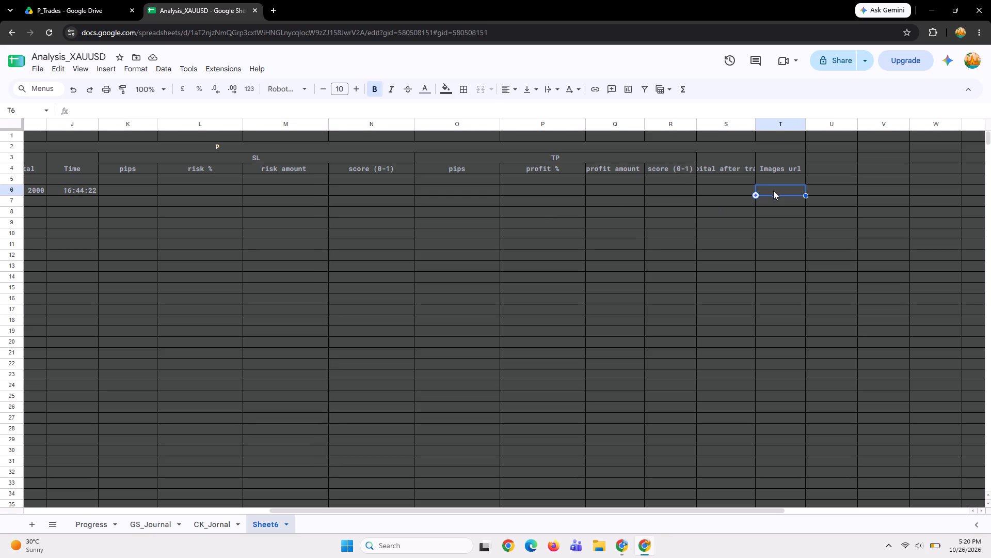
left_click(774, 189)
key("ctrl+v")
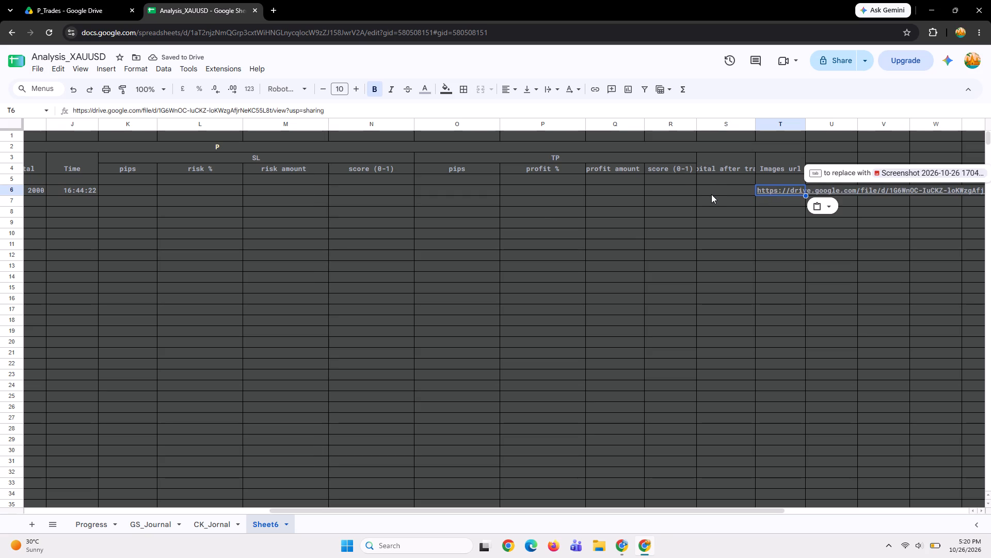
left_click(887, 171)
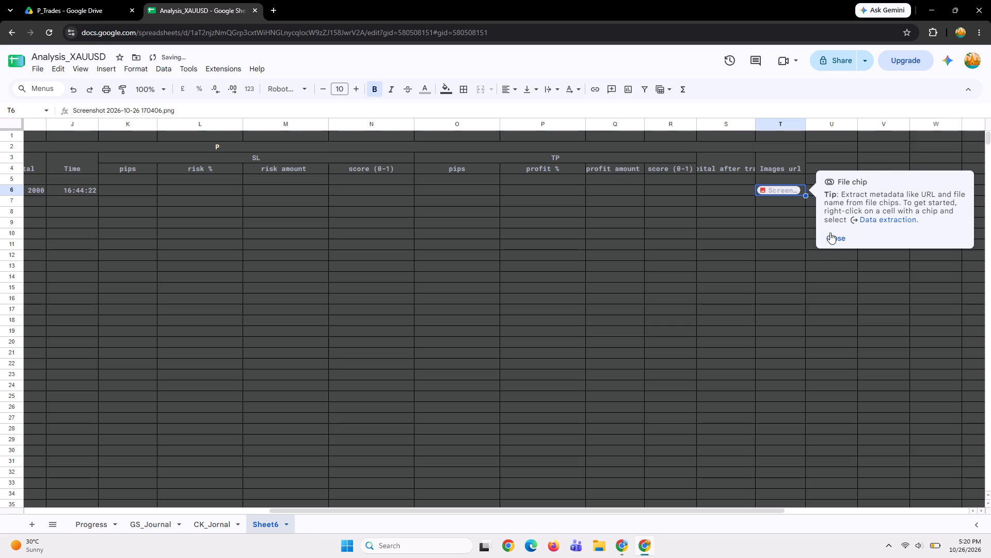
left_click(832, 236)
left_click(781, 191)
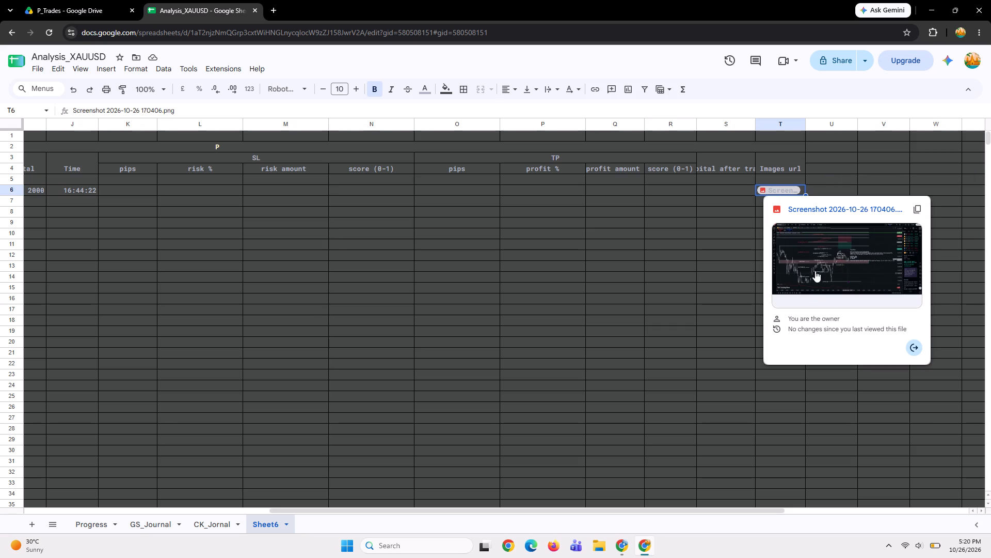
left_click(748, 110)
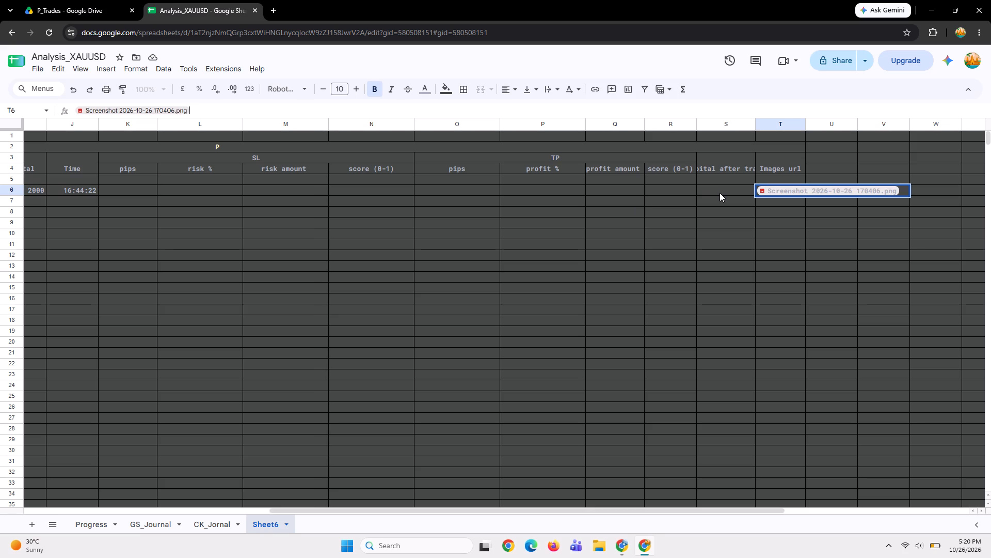
left_click(720, 193)
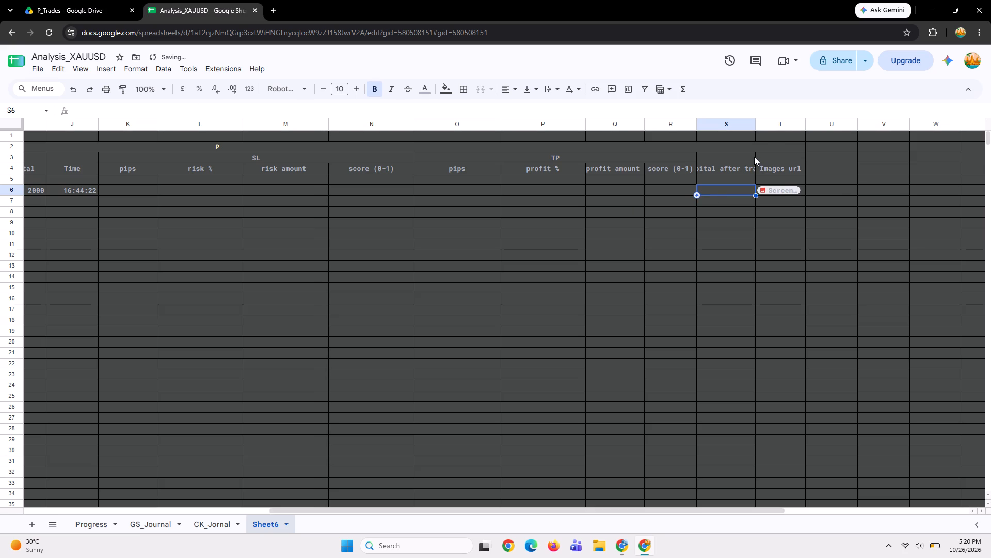
Widen the "Capital after trade" column S and the TP score column R so their headers fit.
left_click_drag(755, 126, 774, 126)
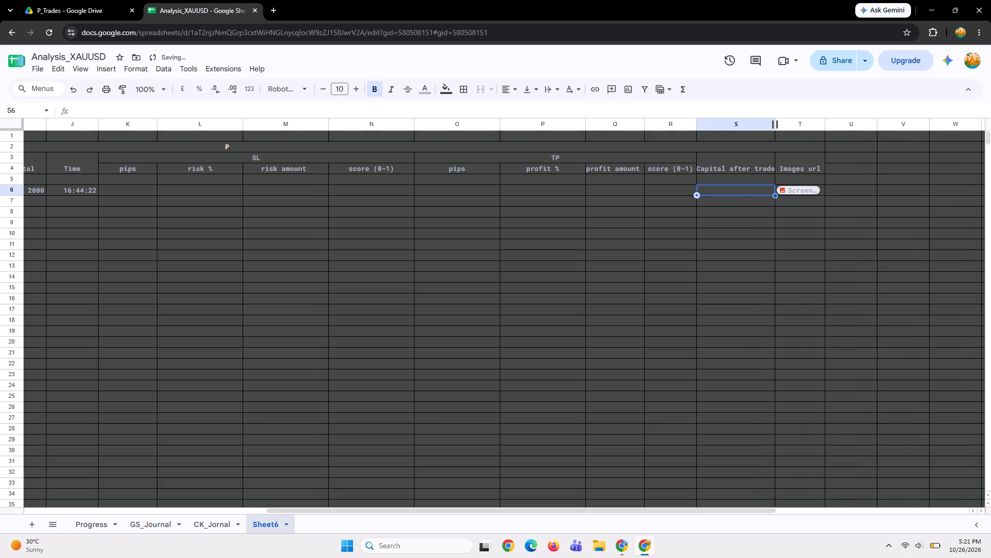
left_click_drag(696, 125, 714, 125)
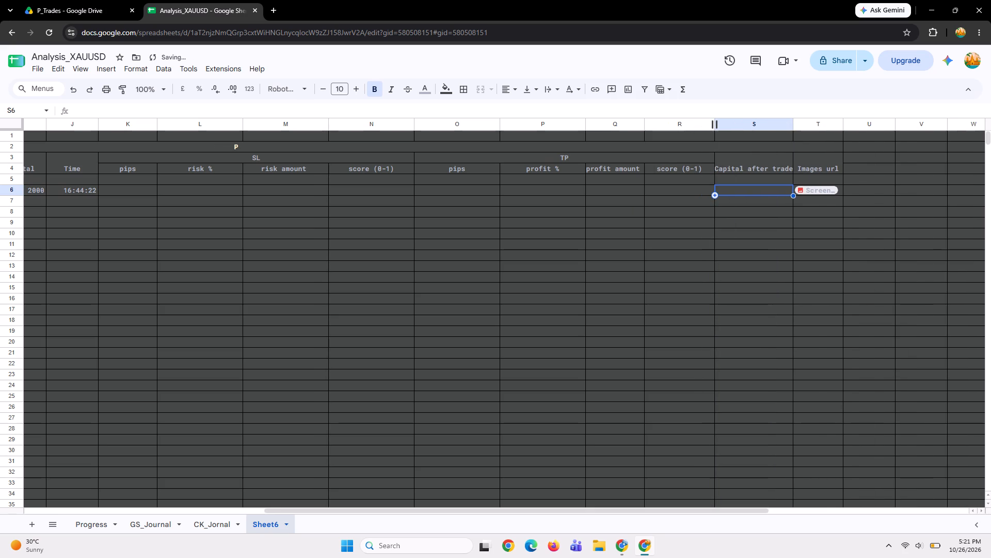
Rename the pips headers under both TP (O4) and SL (K4) as "capital used".
left_click(539, 198)
left_click(541, 190)
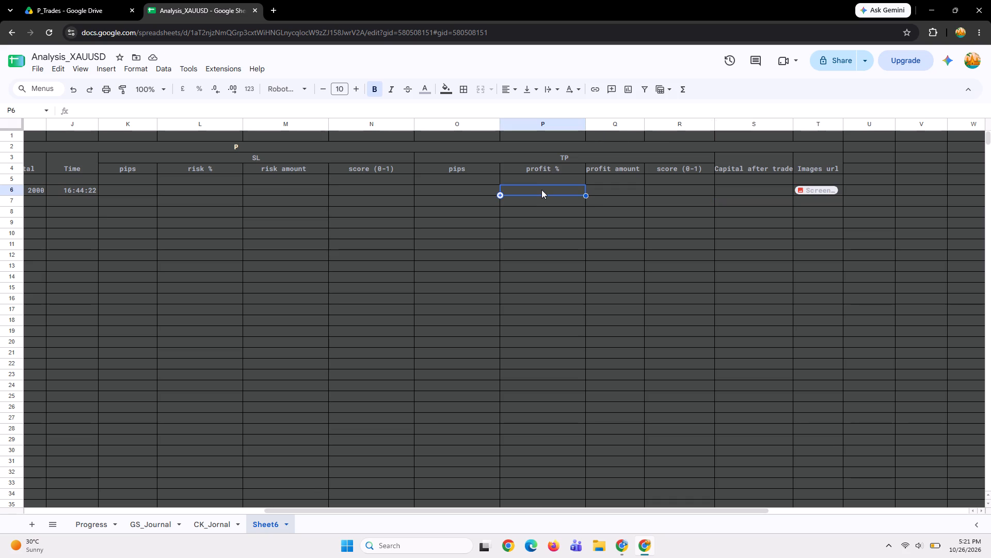
left_click(615, 192)
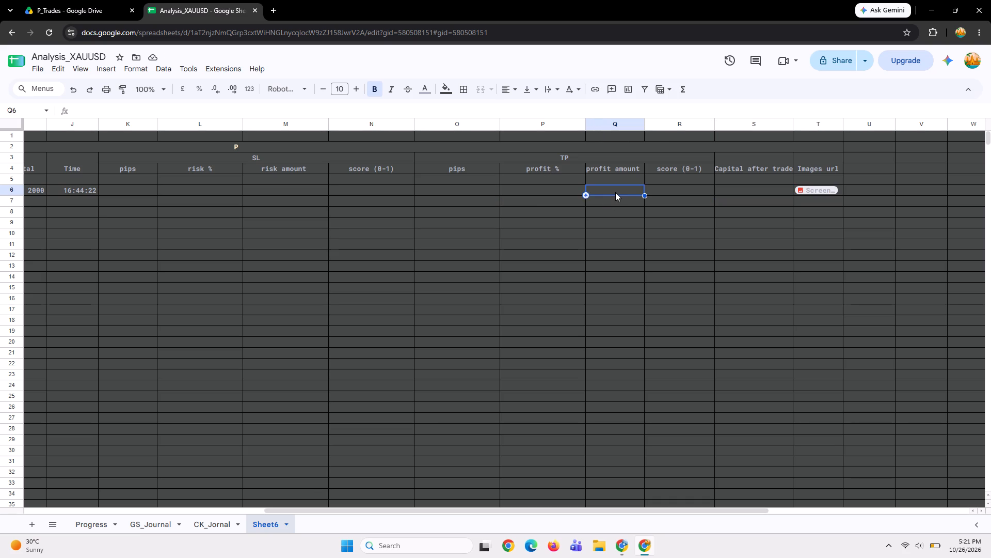
left_click(462, 168)
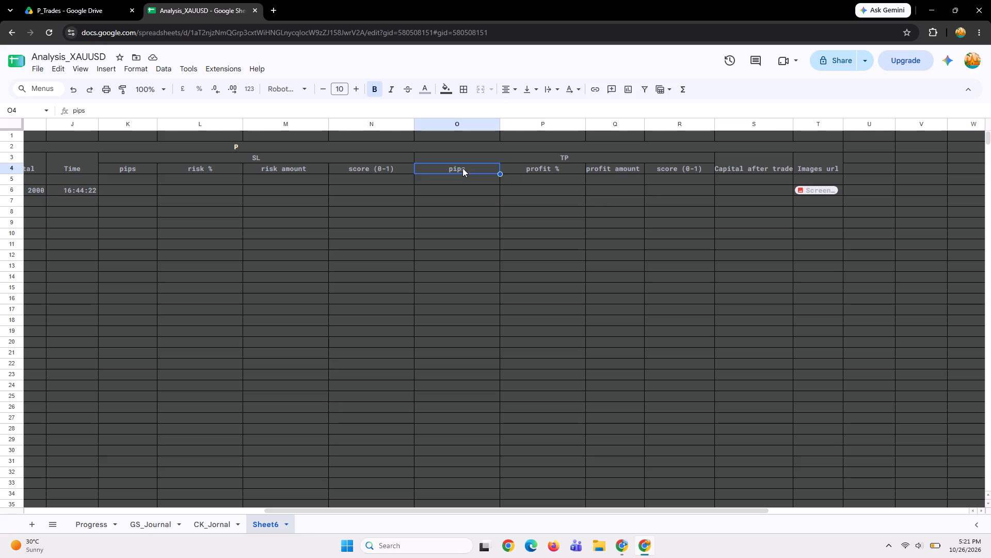
type("capital used")
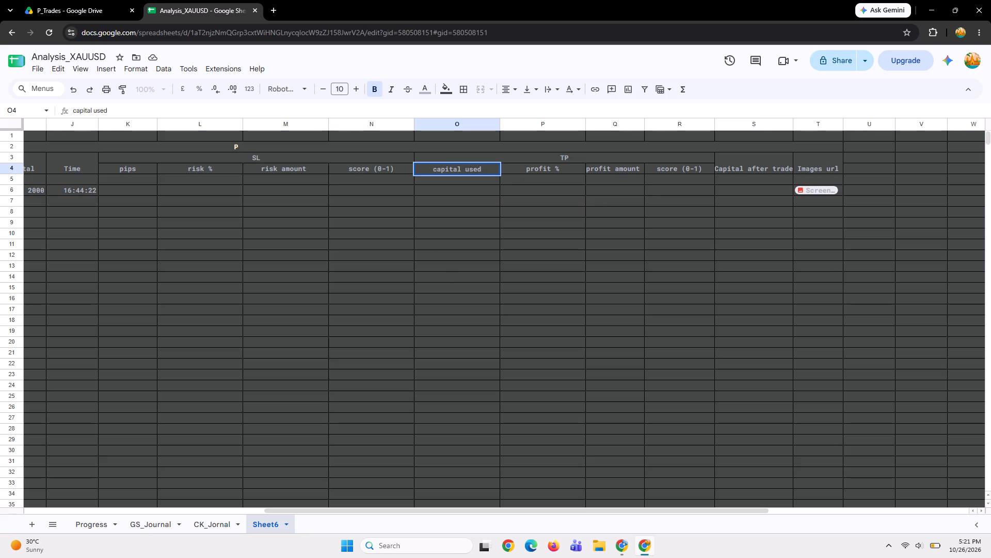
left_click(134, 170)
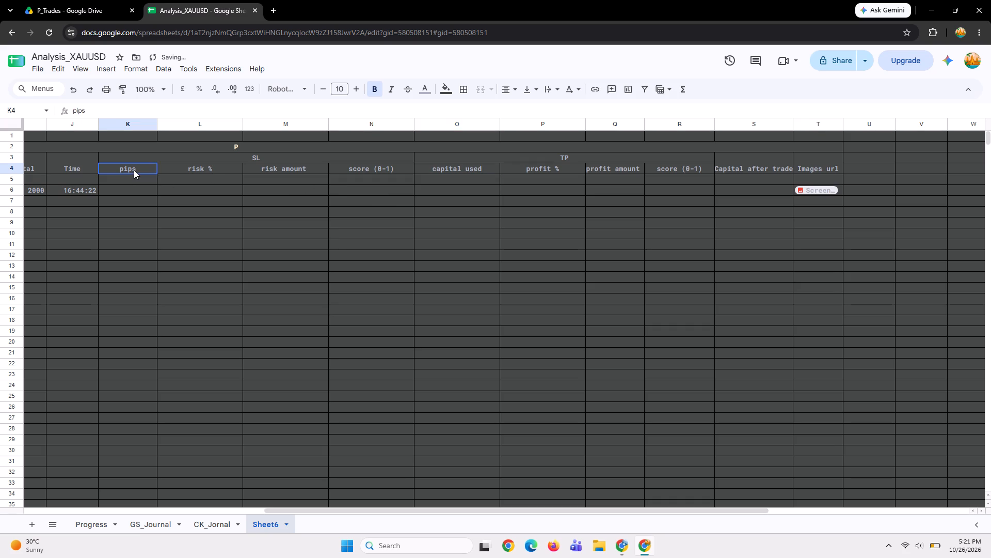
type("capital used")
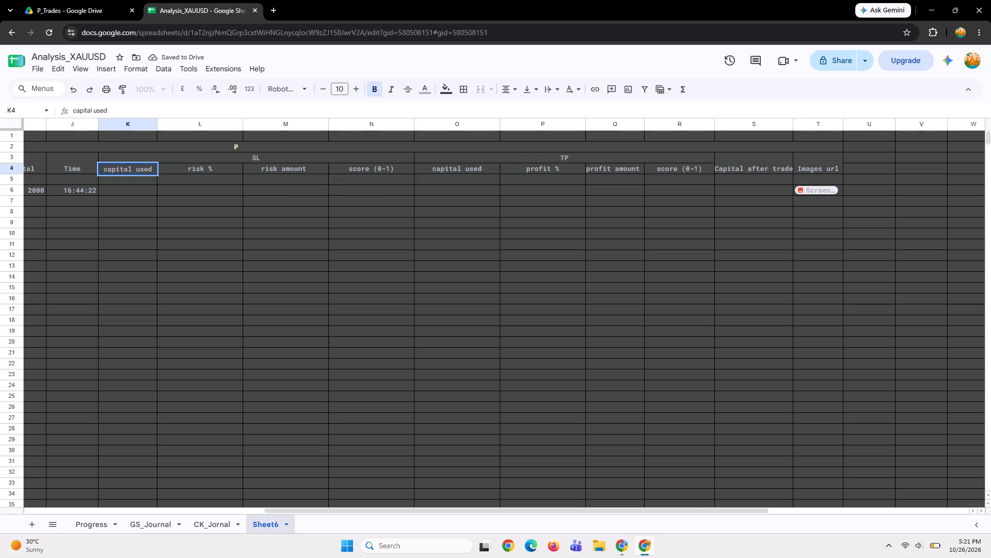
key("space")
key("BackSpace")
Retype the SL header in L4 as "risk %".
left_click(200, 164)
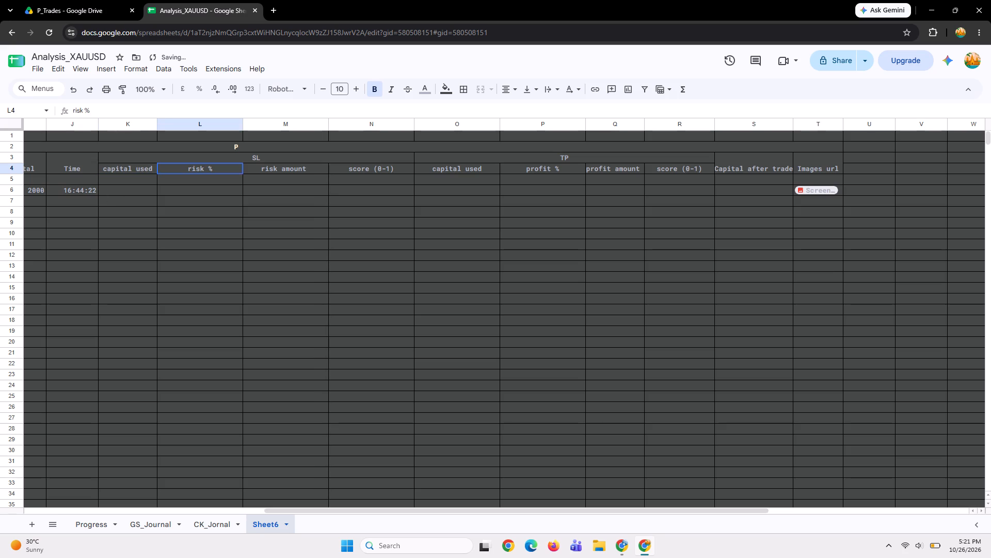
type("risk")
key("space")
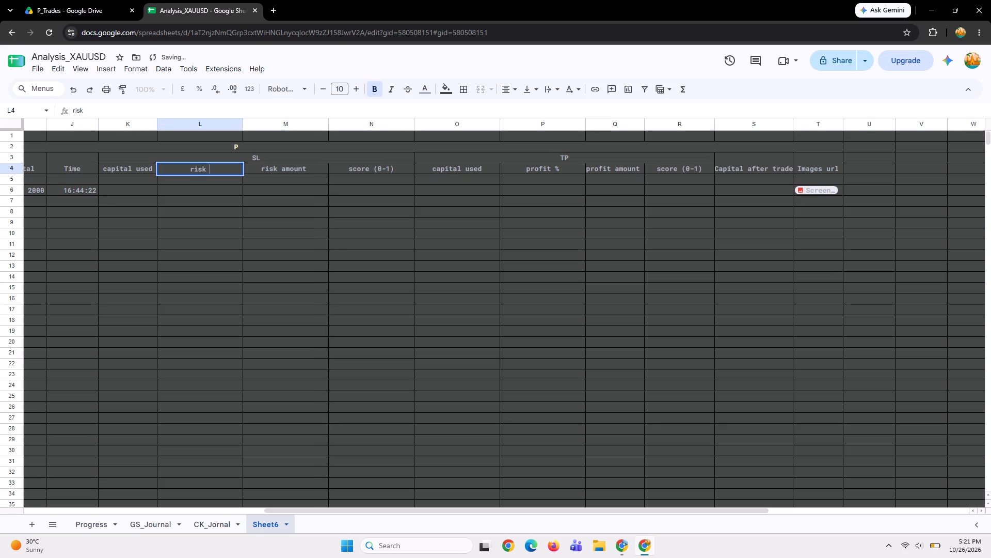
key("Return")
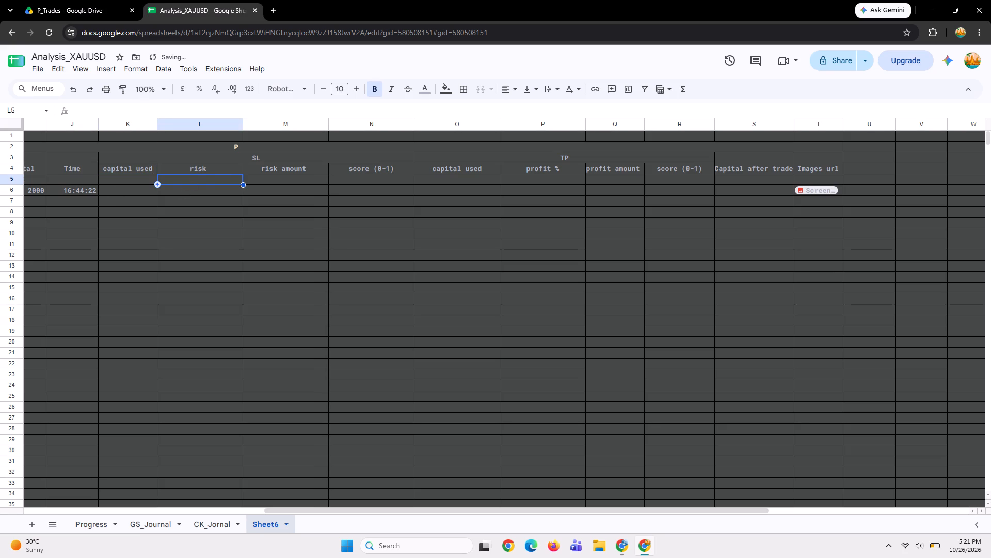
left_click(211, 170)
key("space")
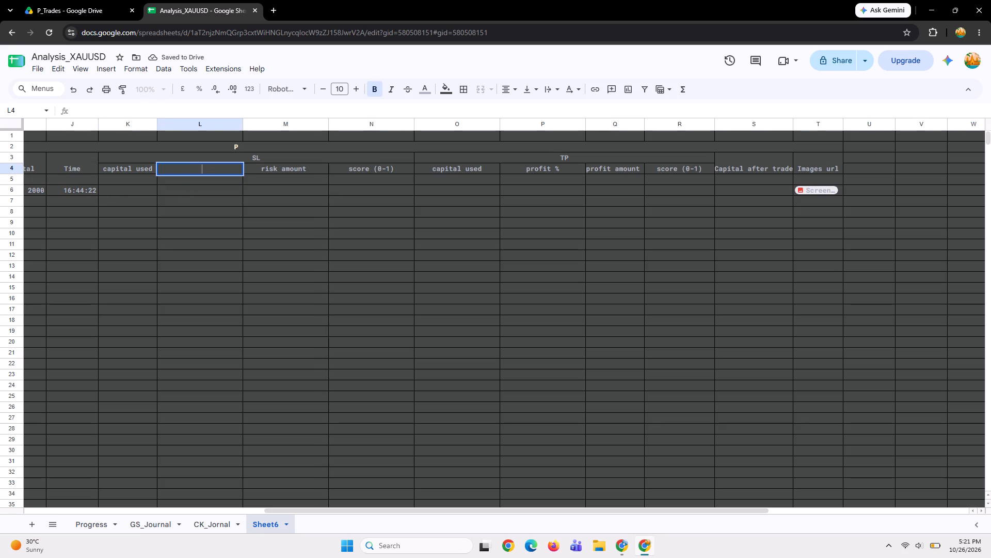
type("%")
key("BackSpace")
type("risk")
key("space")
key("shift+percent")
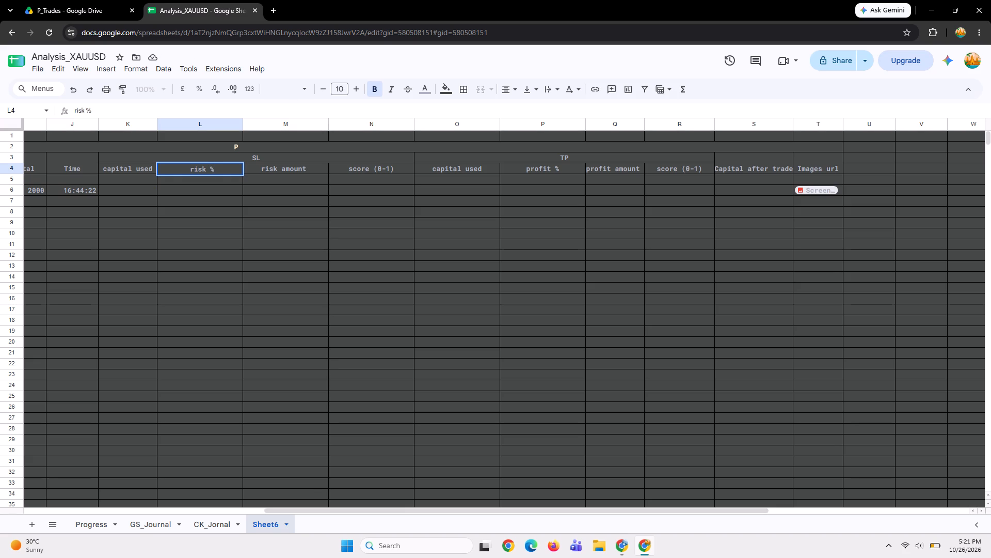
Enter 1.20 as the SL capital used for the BTCUSDT trade in K6.
left_click(294, 170)
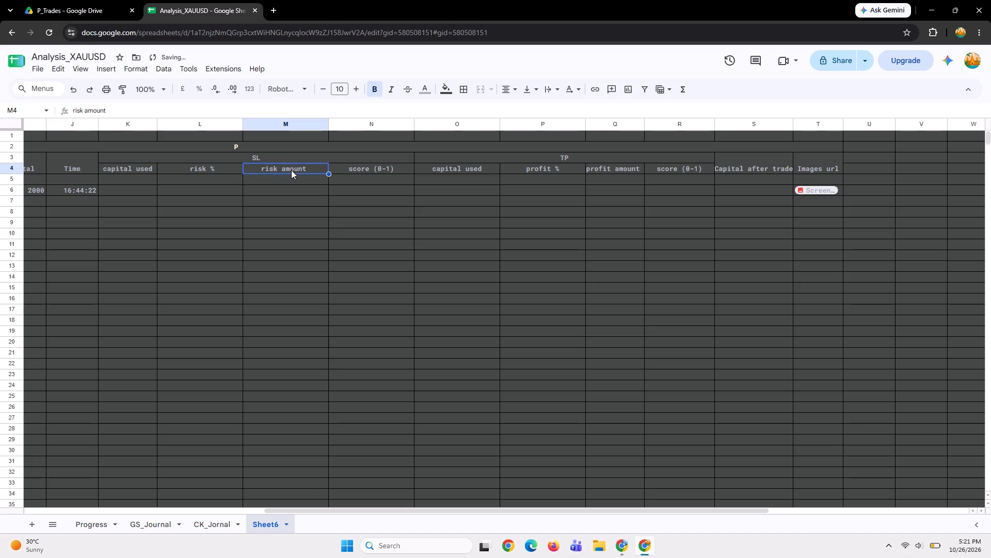
left_click(184, 190)
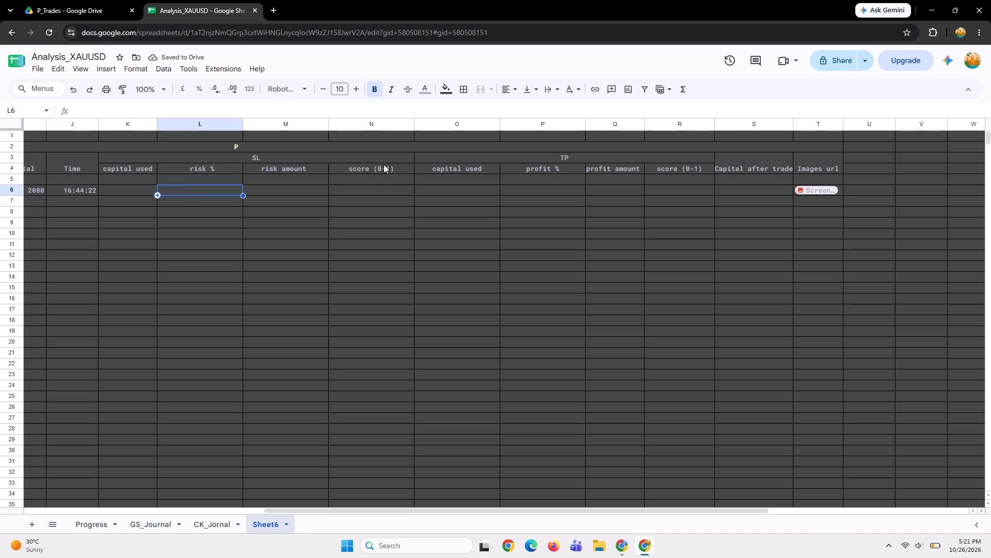
left_click(362, 191)
left_click(125, 190)
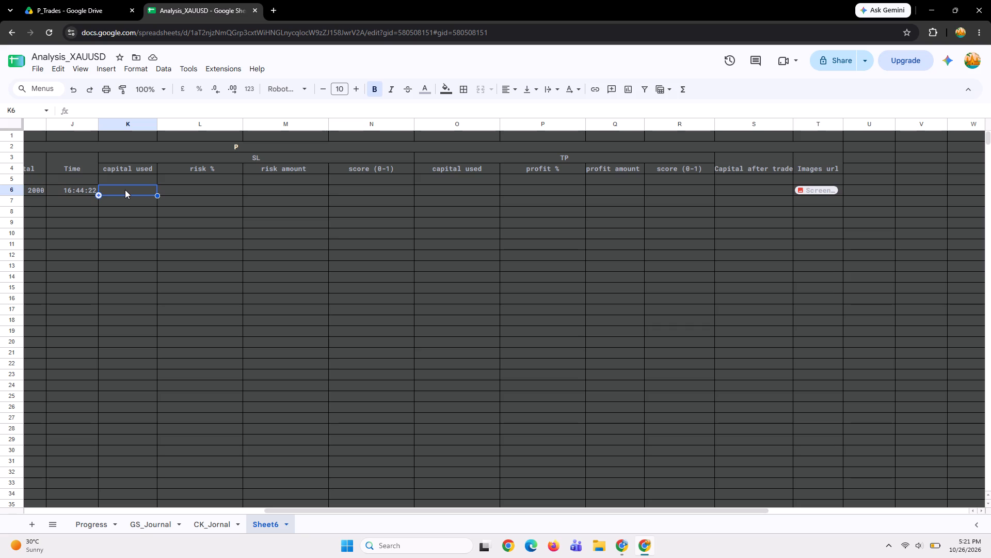
type("1.20")
key("space")
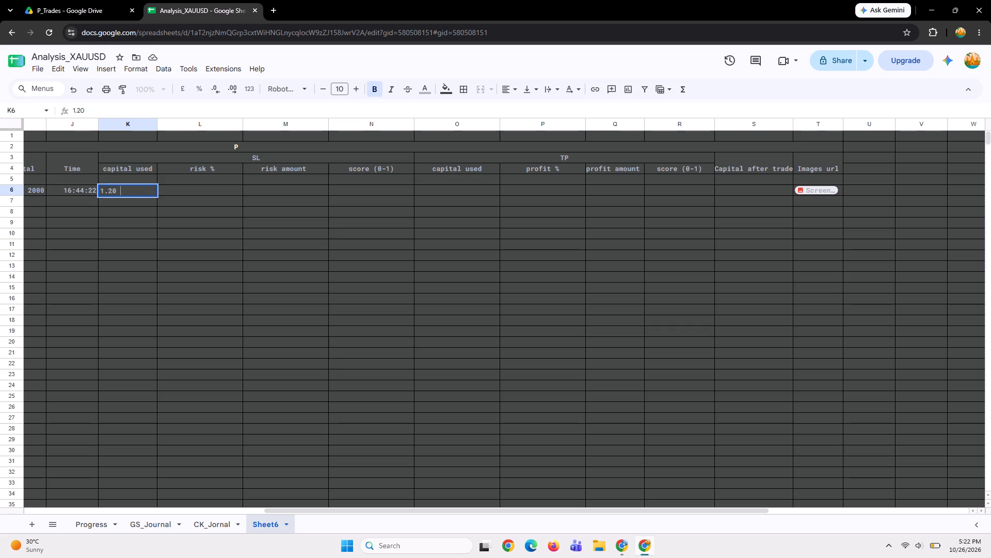
key("BackSpace")
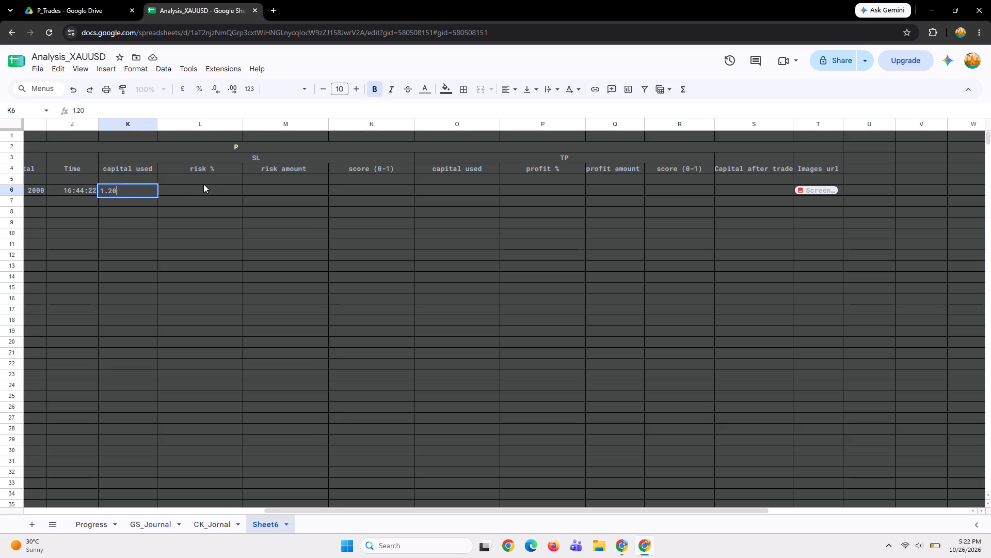
left_click(206, 189)
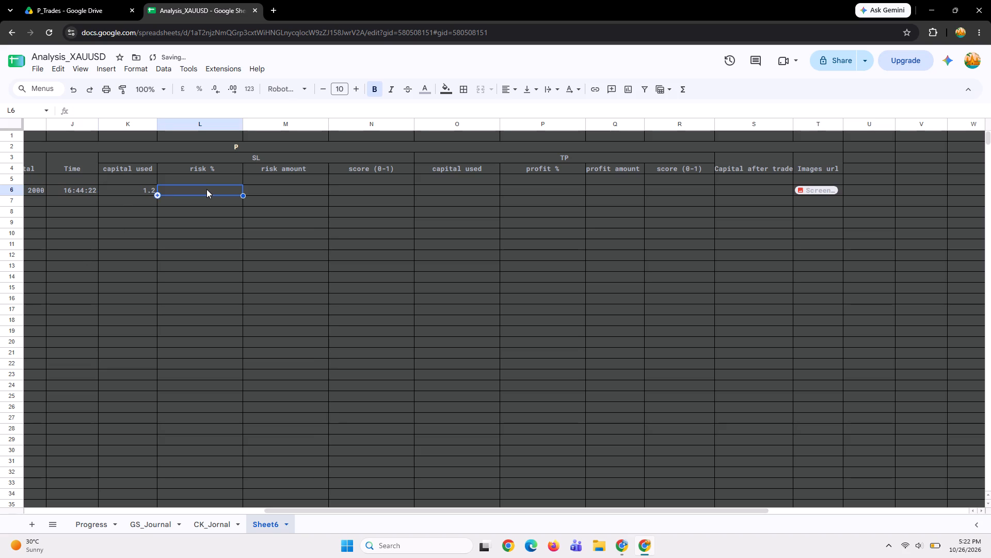
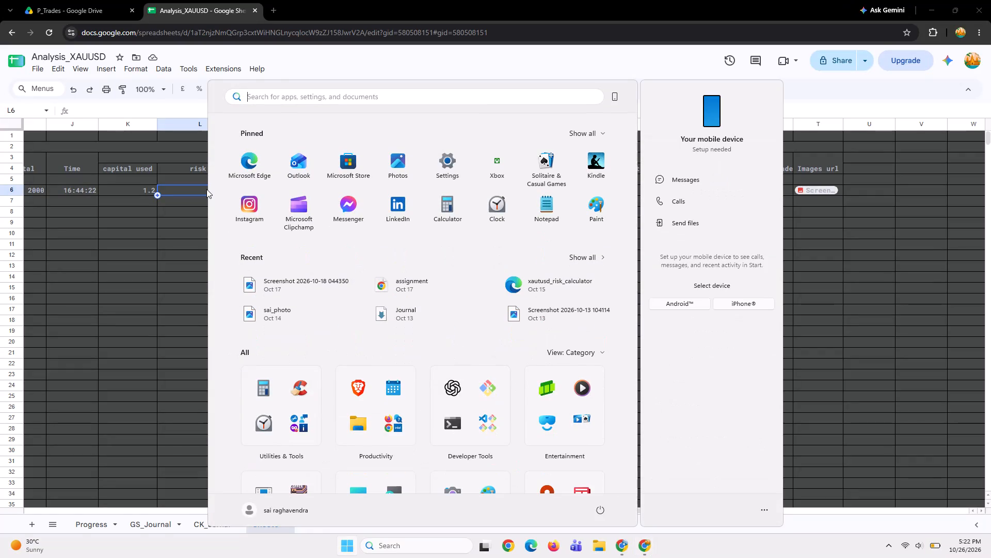
Open the Windows Calculator app to work out the BTCUSDT trade's SL risk percentage.
type("cal")
key("Return")
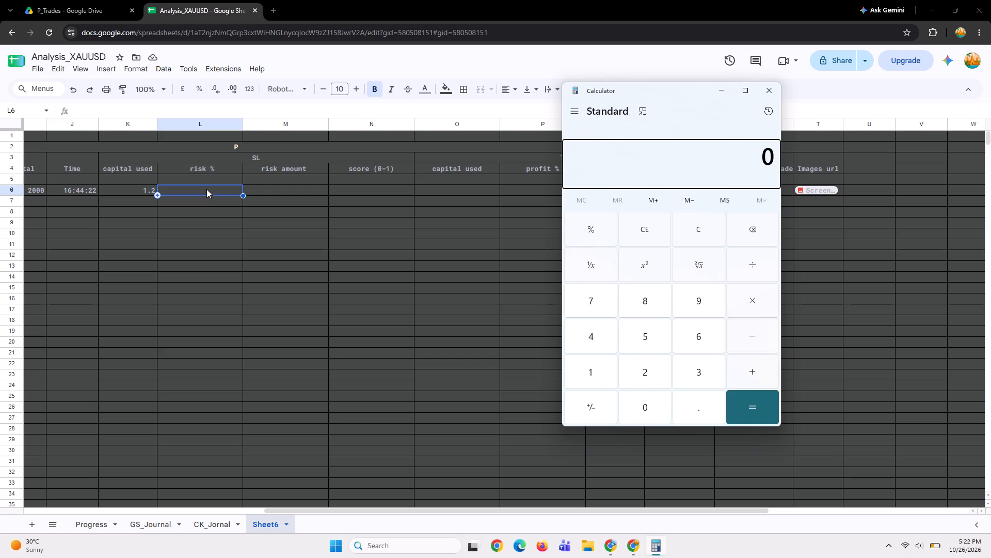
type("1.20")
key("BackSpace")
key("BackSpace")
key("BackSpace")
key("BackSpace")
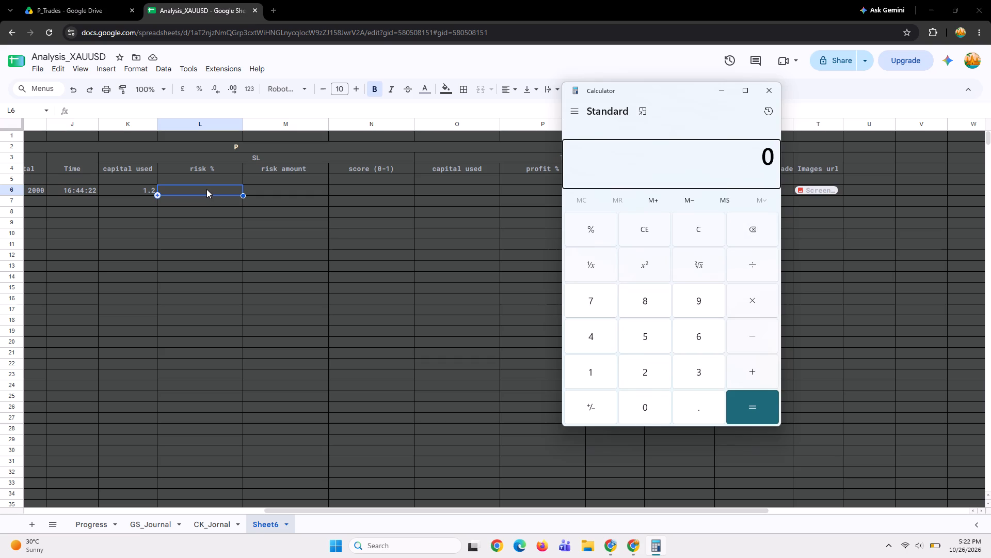
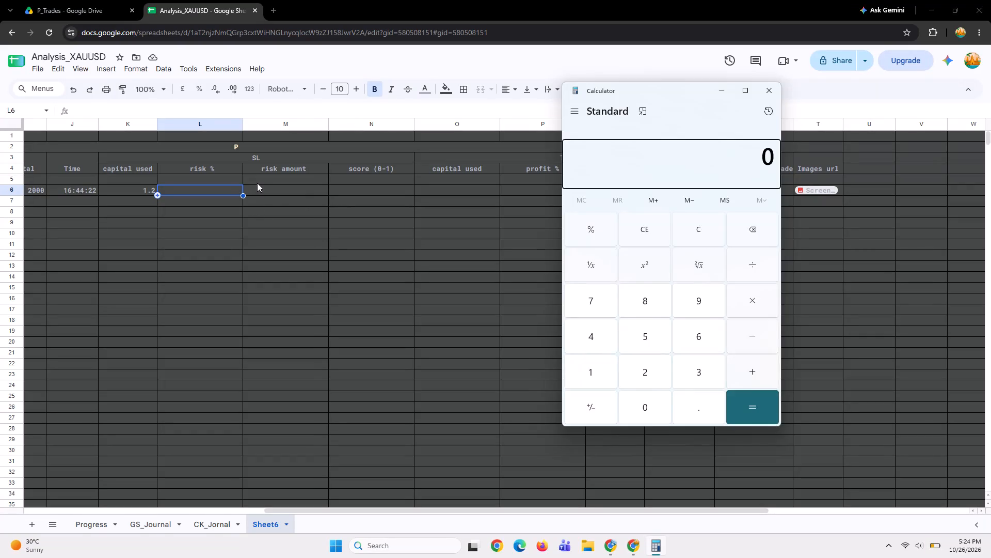
Review the P journal's columns and the BTCUSDT trade row to see where the trade's price levels could be recorded.
left_click(258, 183)
scroll(290, 208, "right", 1)
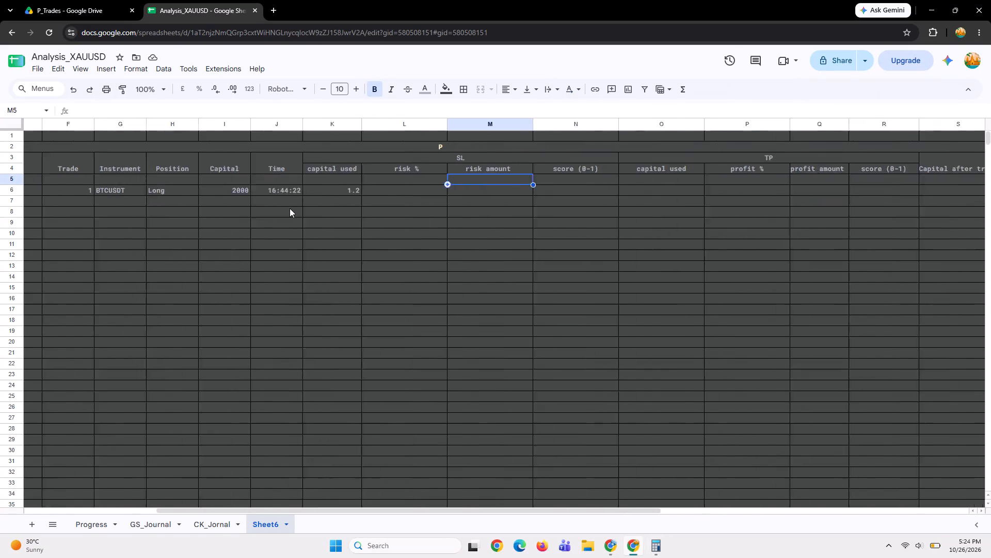
scroll(290, 208, "right", 4)
scroll(290, 208, "left", 1)
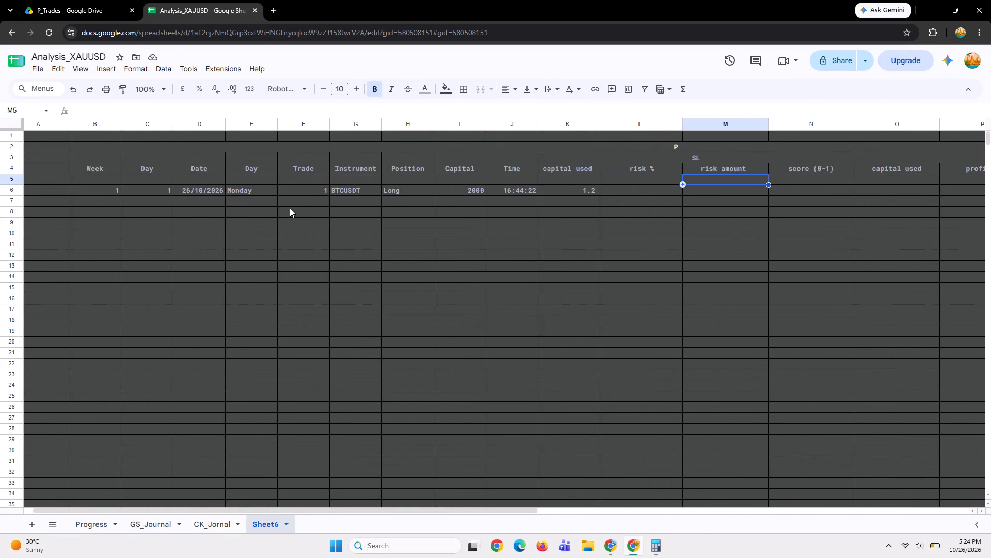
scroll(290, 208, "left", 1)
left_click(316, 183)
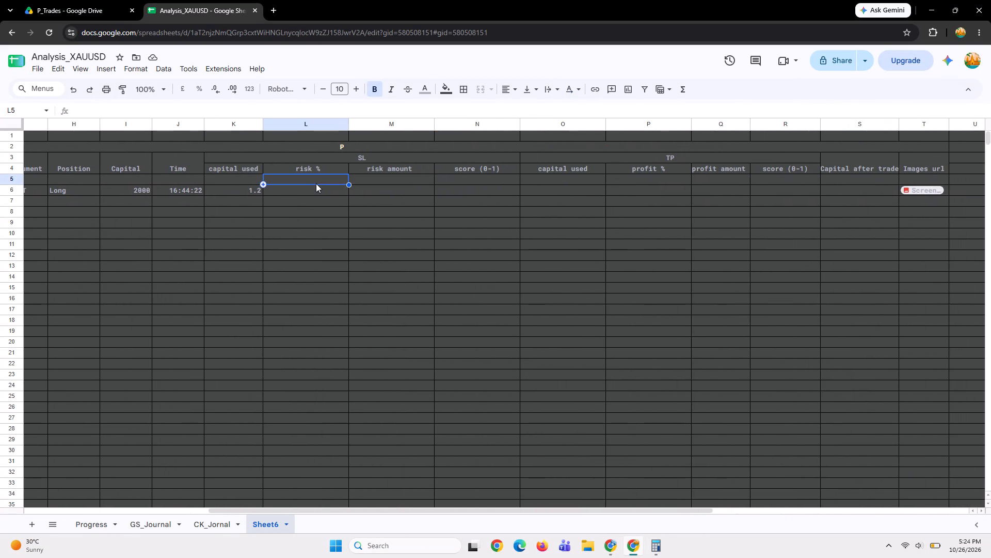
left_click(320, 190)
scroll(320, 190, "left", 1)
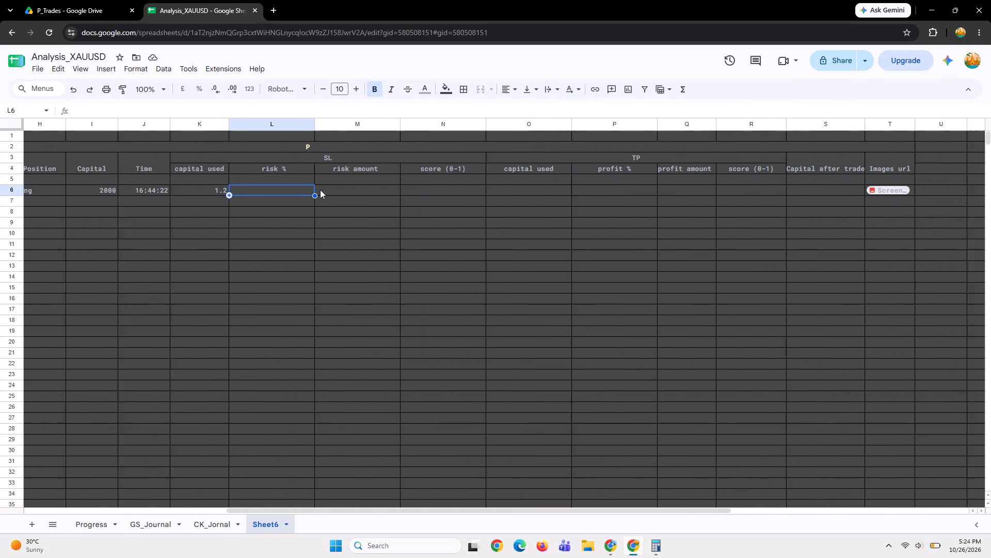
scroll(320, 190, "left", 2)
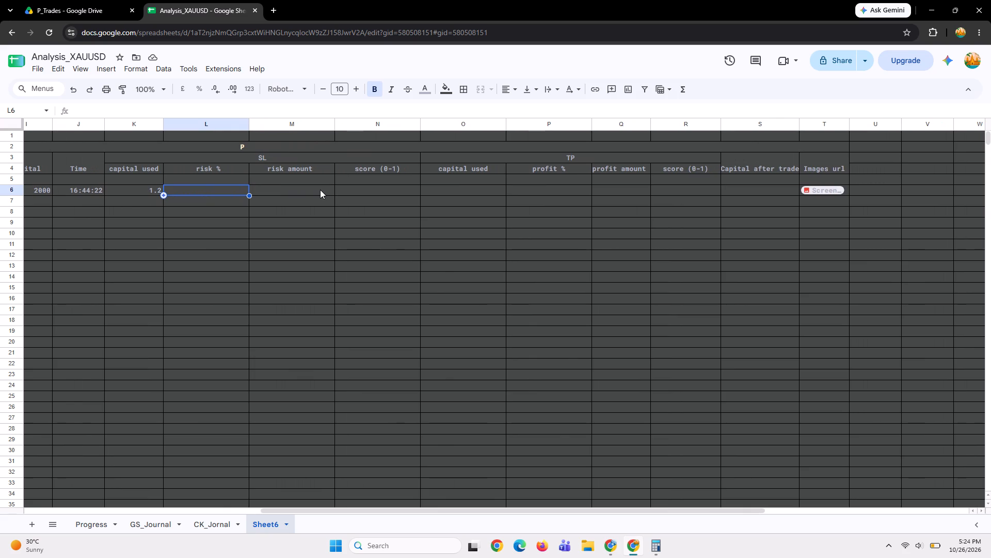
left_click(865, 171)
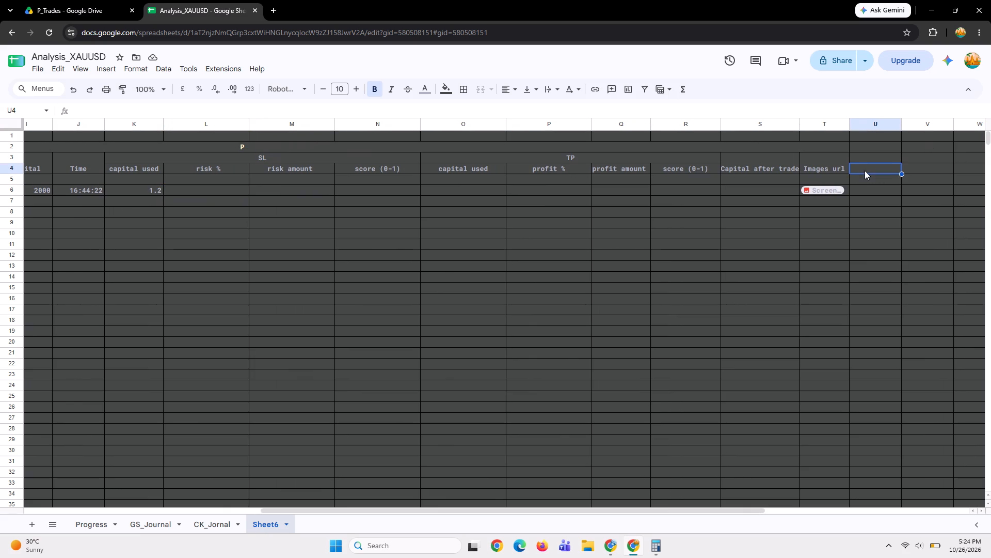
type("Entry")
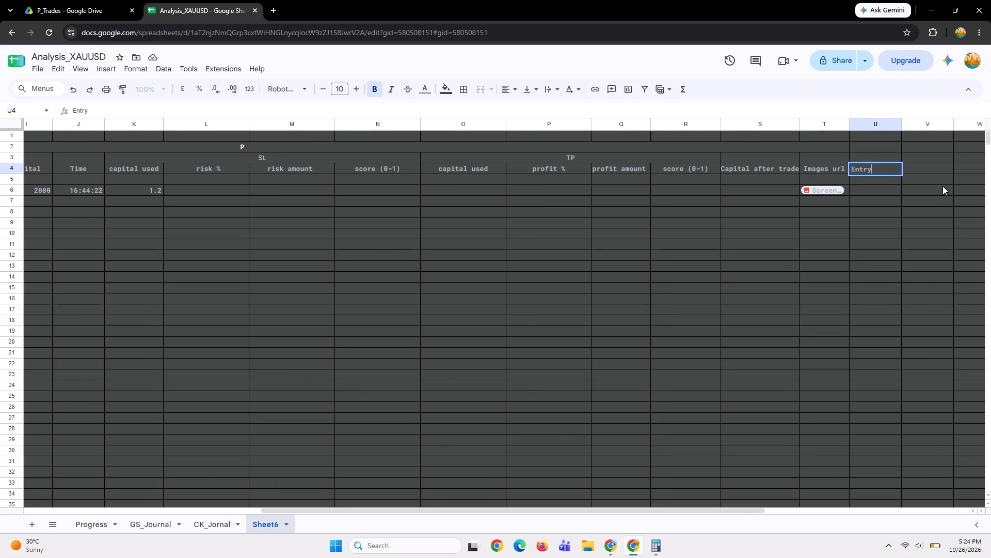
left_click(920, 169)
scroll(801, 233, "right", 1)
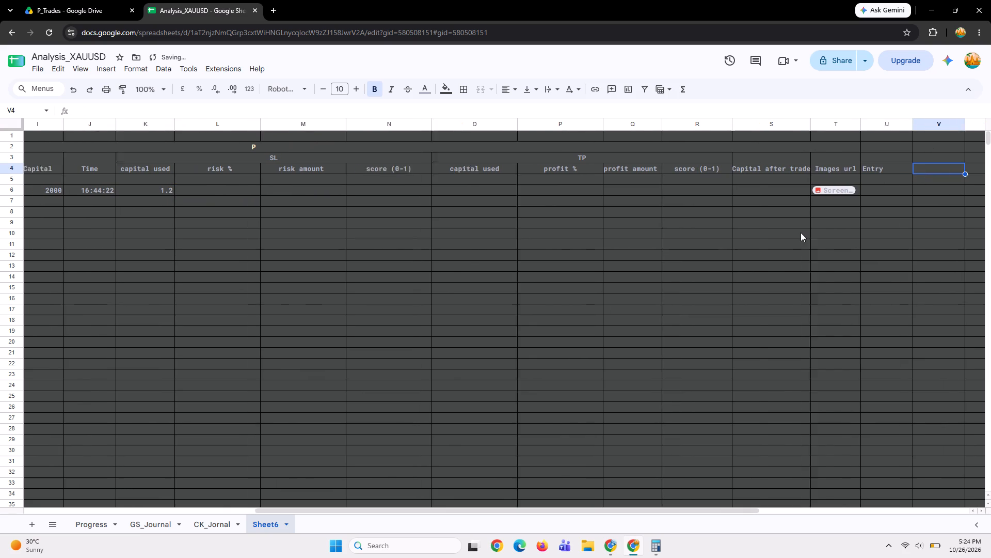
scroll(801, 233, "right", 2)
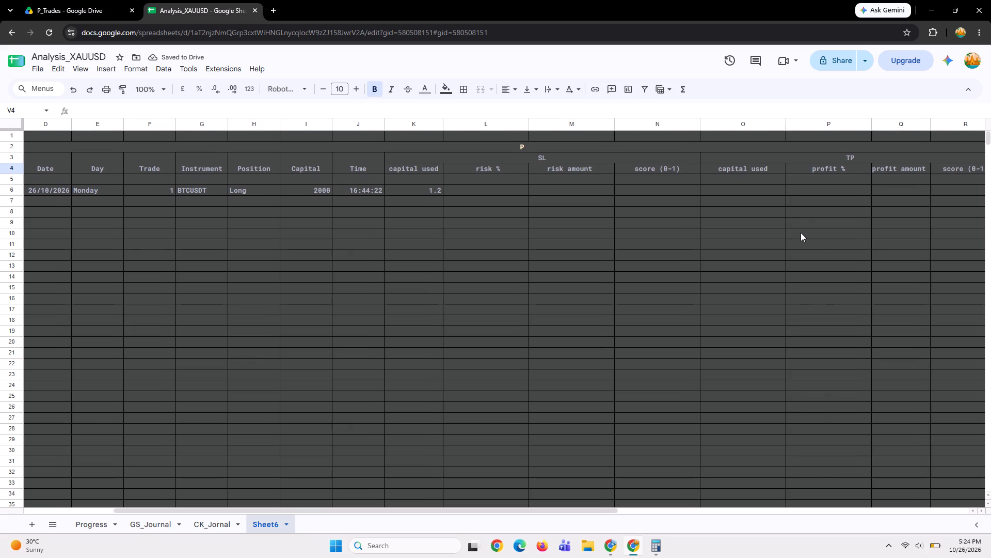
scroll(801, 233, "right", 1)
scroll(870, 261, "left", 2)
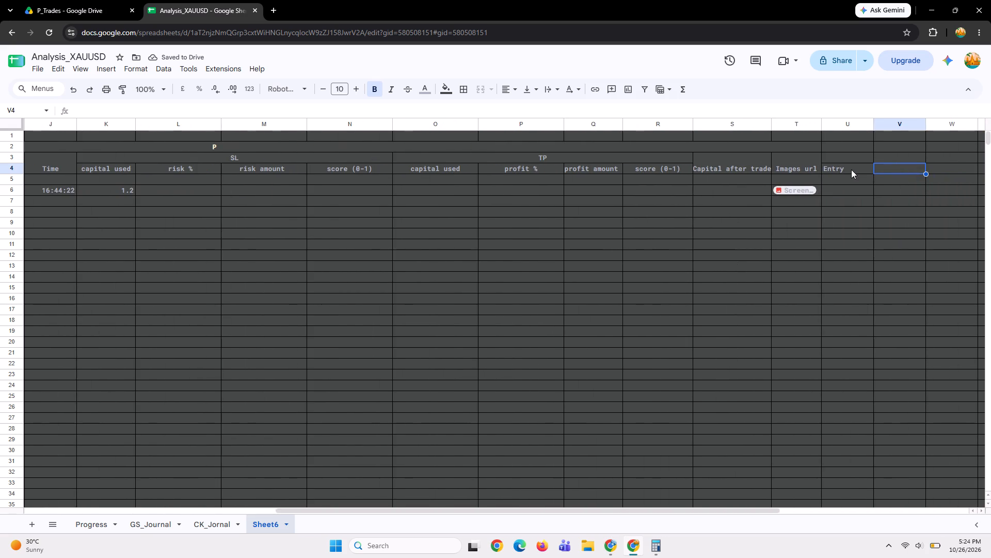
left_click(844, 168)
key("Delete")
Insert three new columns between the Time column and the SL section's capital used column.
scroll(450, 235, "right", 2)
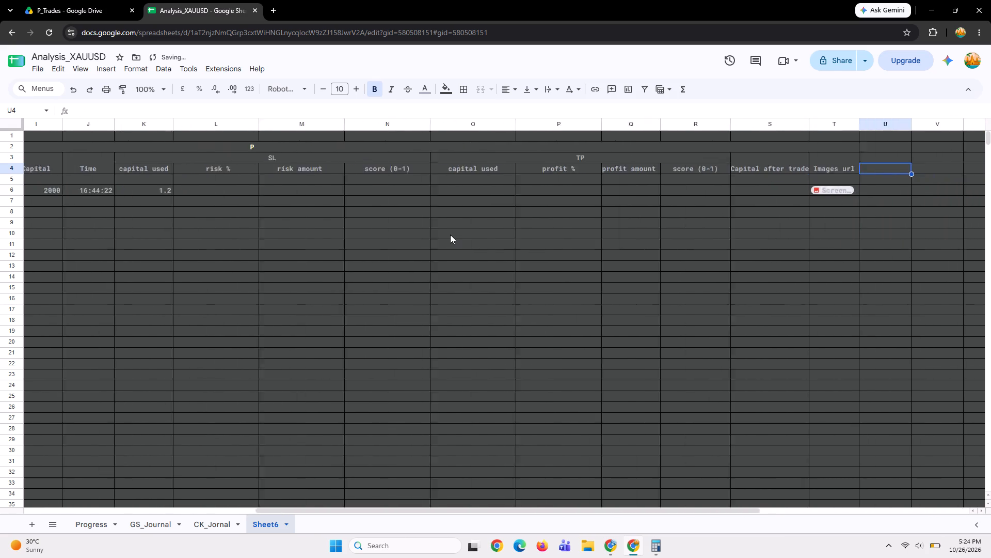
scroll(450, 235, "right", 3)
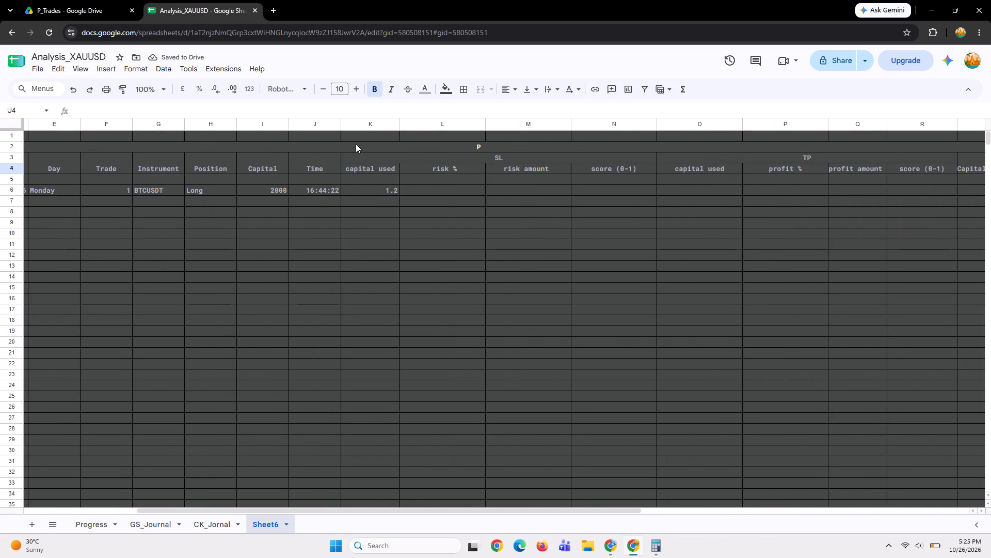
left_click(339, 128)
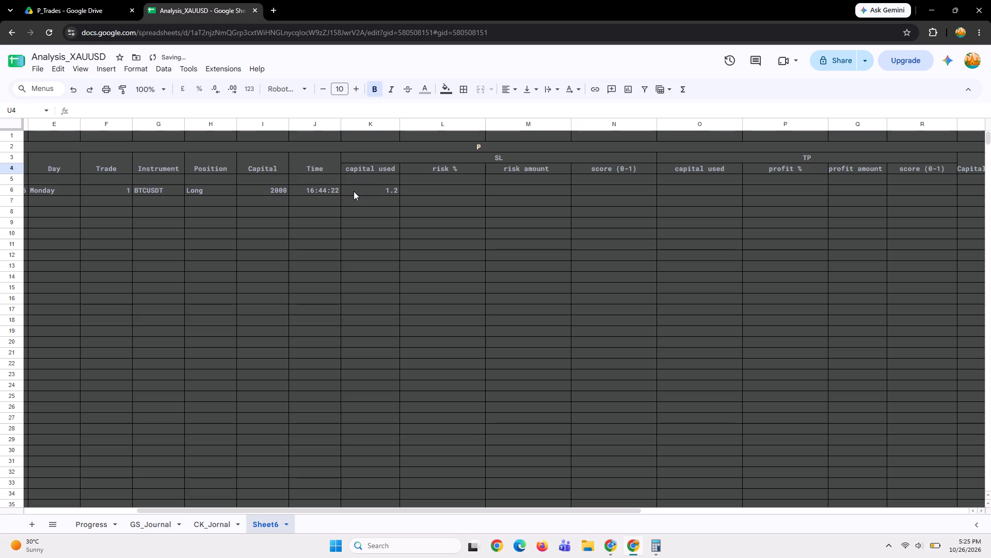
left_click(354, 191)
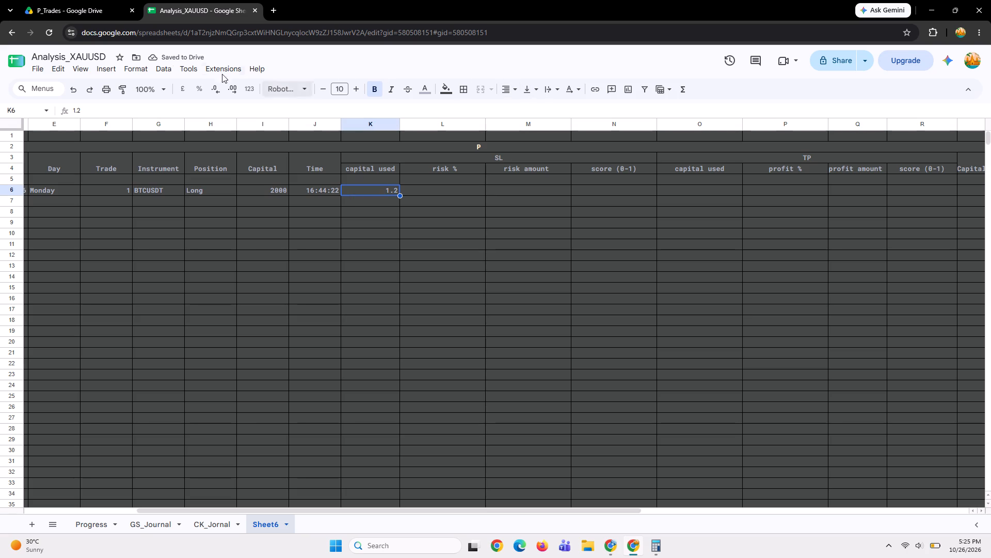
left_click(104, 73)
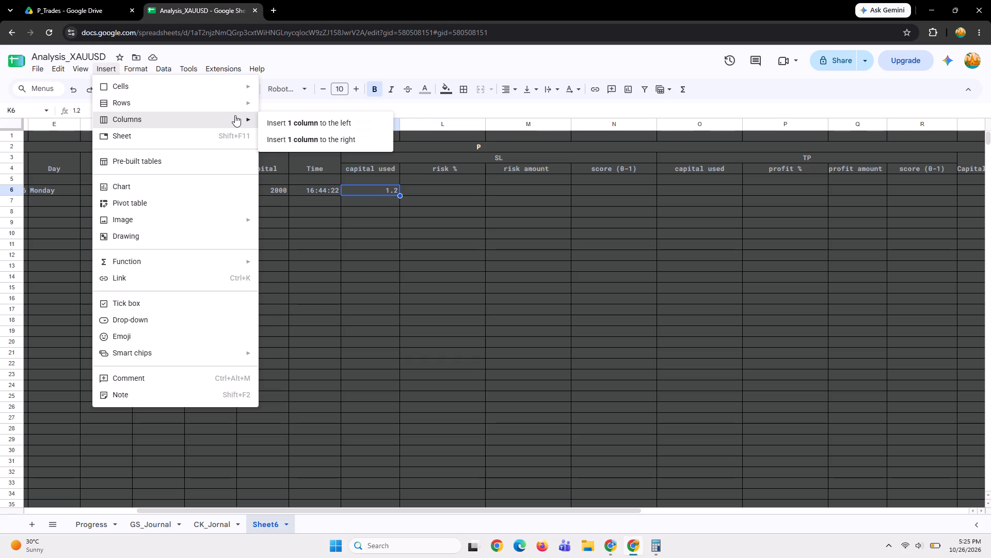
left_click(310, 126)
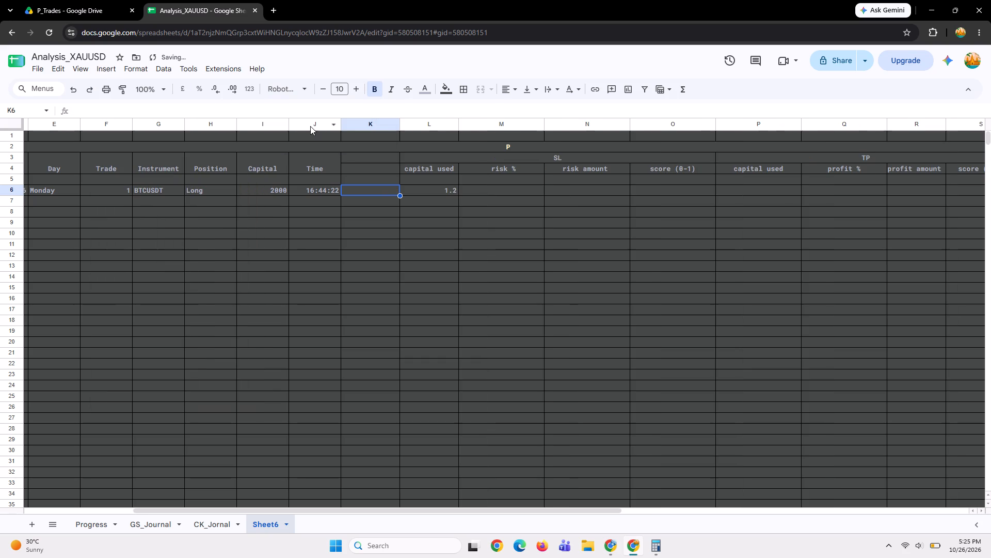
left_click(108, 66)
left_click(157, 118)
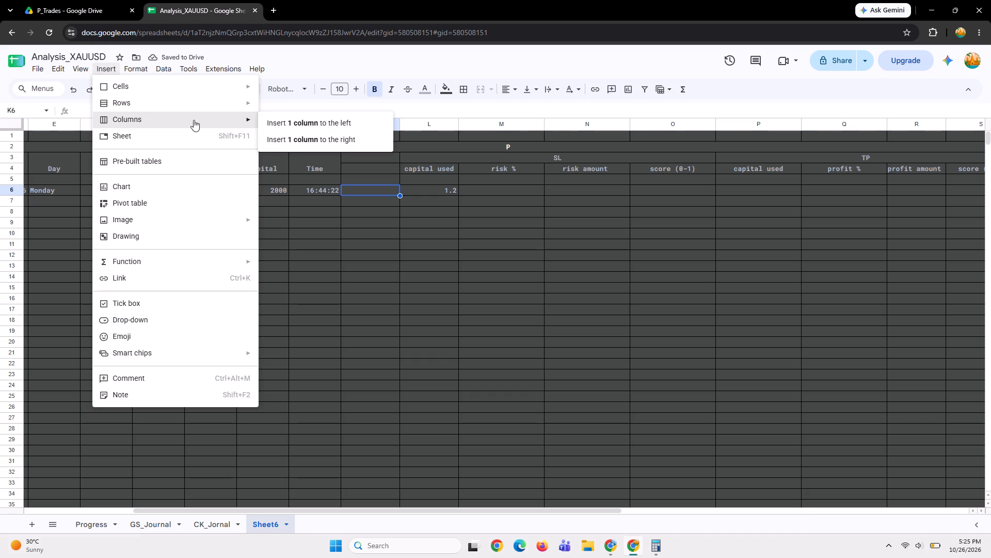
left_click(303, 121)
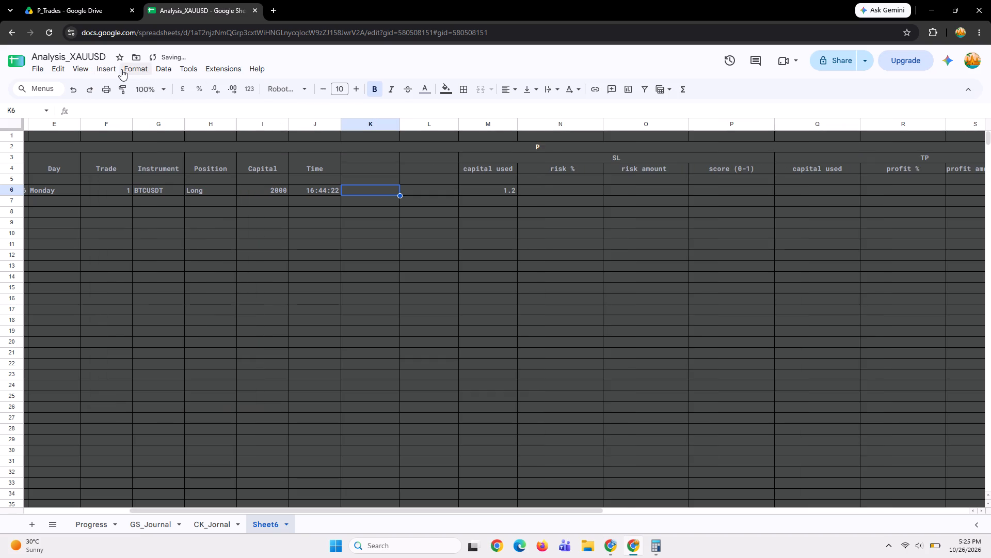
left_click(105, 67)
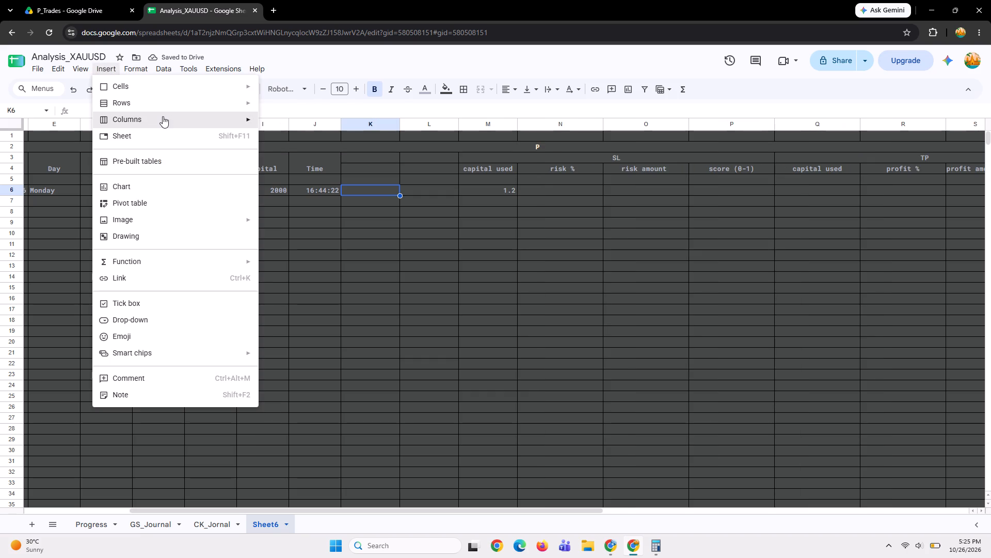
left_click(284, 118)
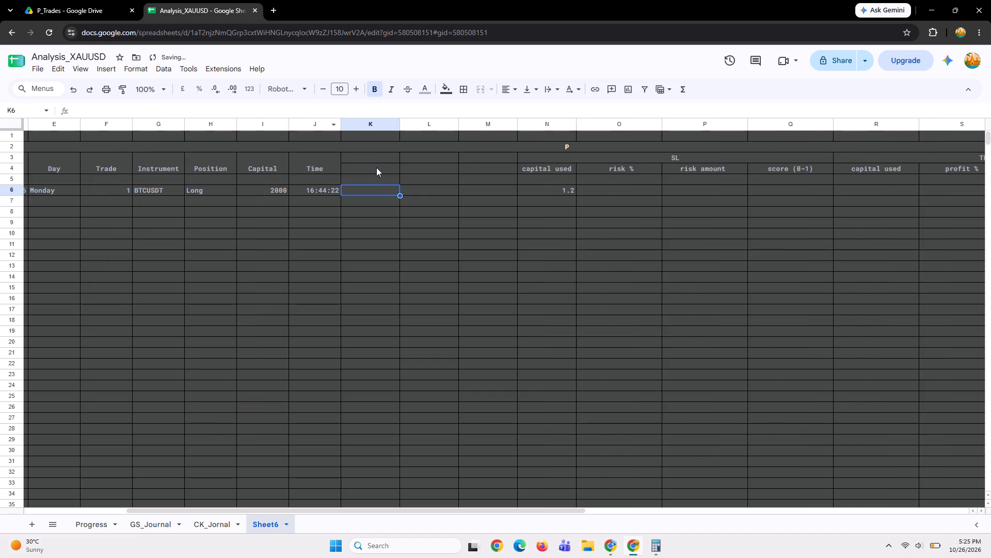
Merge header rows 3 and 4 of the first new column, K, and label it Entry.
left_click(376, 167)
left_click_drag(366, 160, 457, 168)
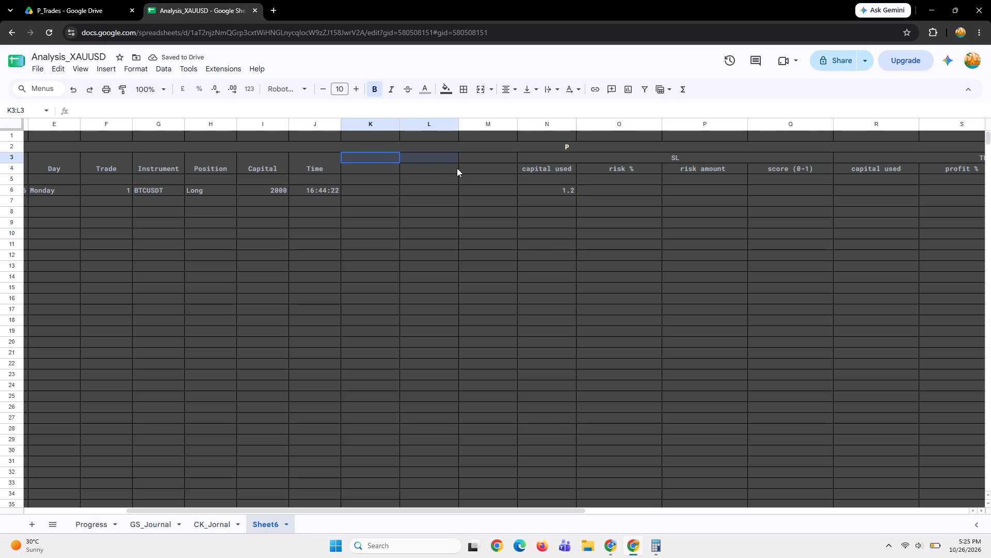
left_click_drag(457, 168, 479, 168)
left_click(353, 153)
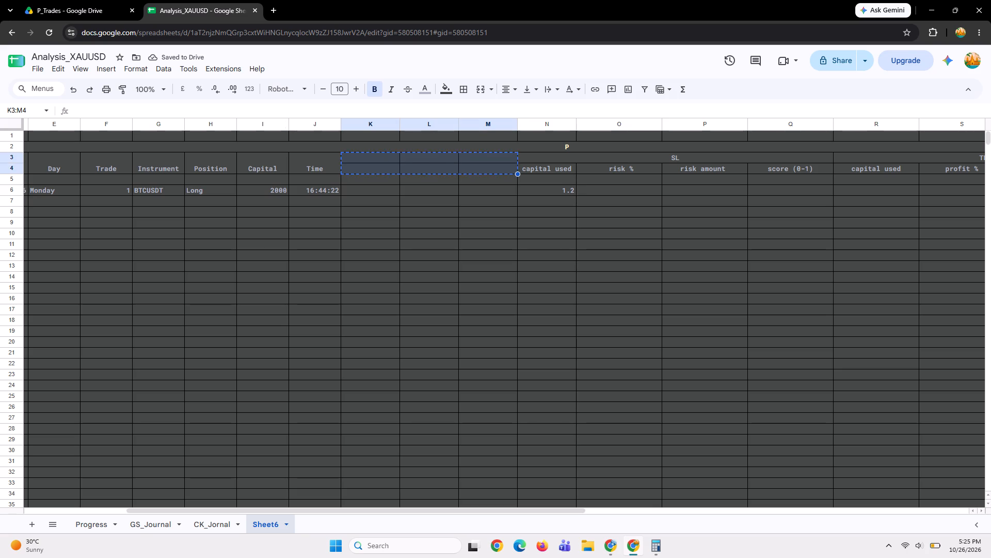
left_click(357, 161)
left_click_drag(359, 157, 358, 167)
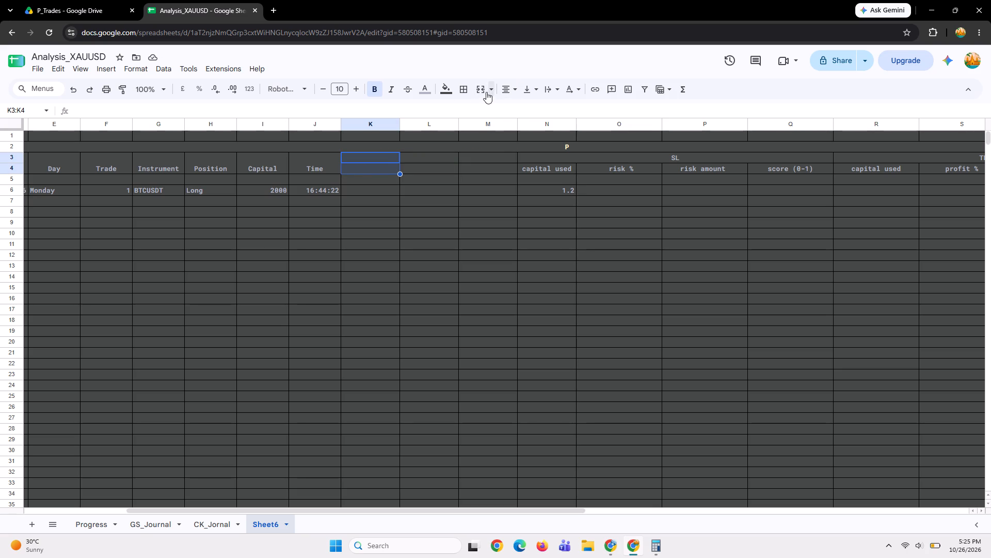
left_click(481, 88)
type("Entry")
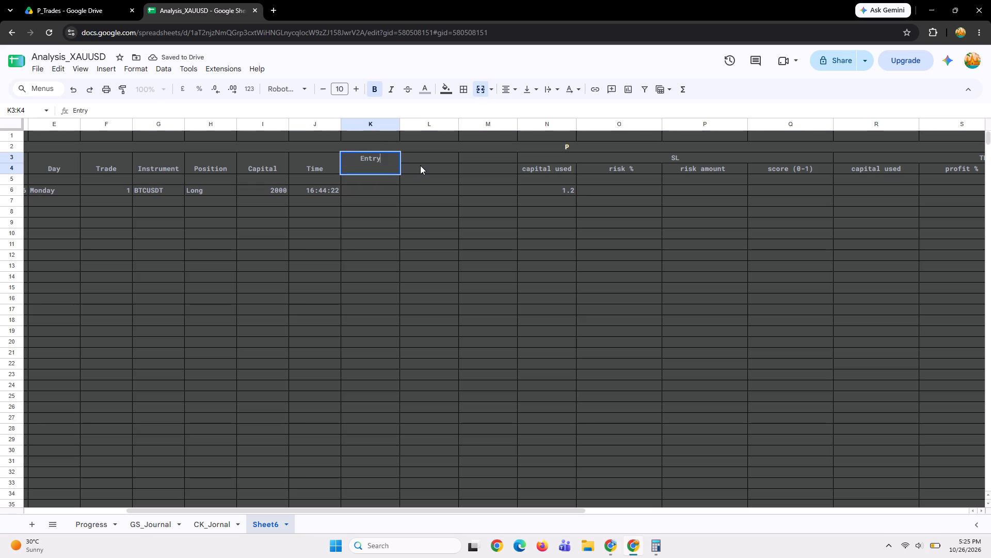
left_click(421, 164)
Merge header rows 3 and 4 separately in columns L and M, labelling them Sl and Target.
left_click_drag(423, 158, 423, 168)
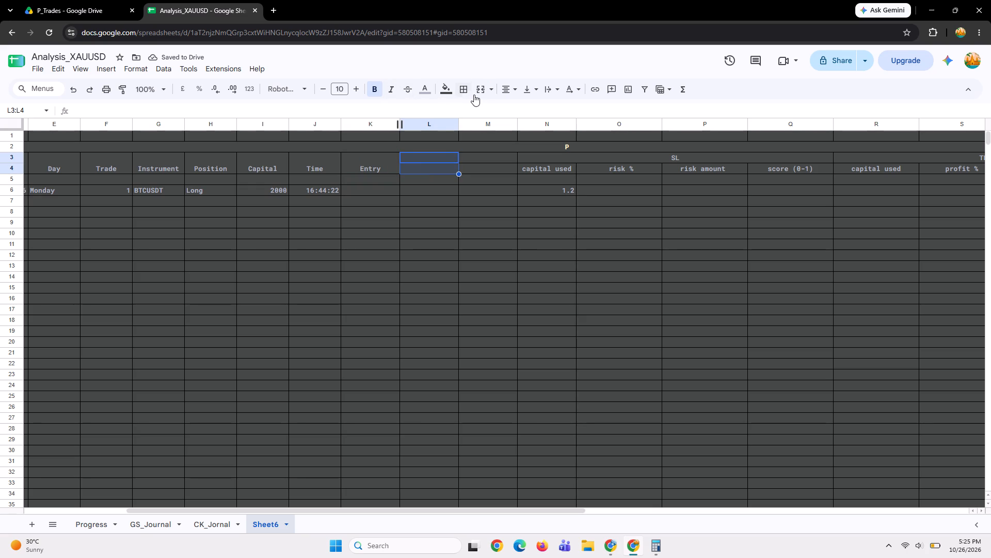
left_click(474, 95)
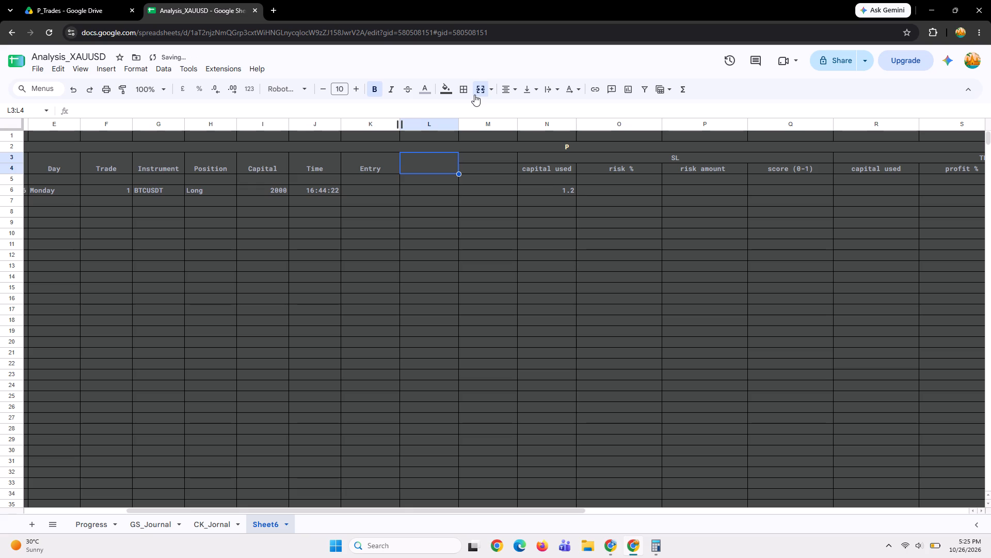
type("Sl")
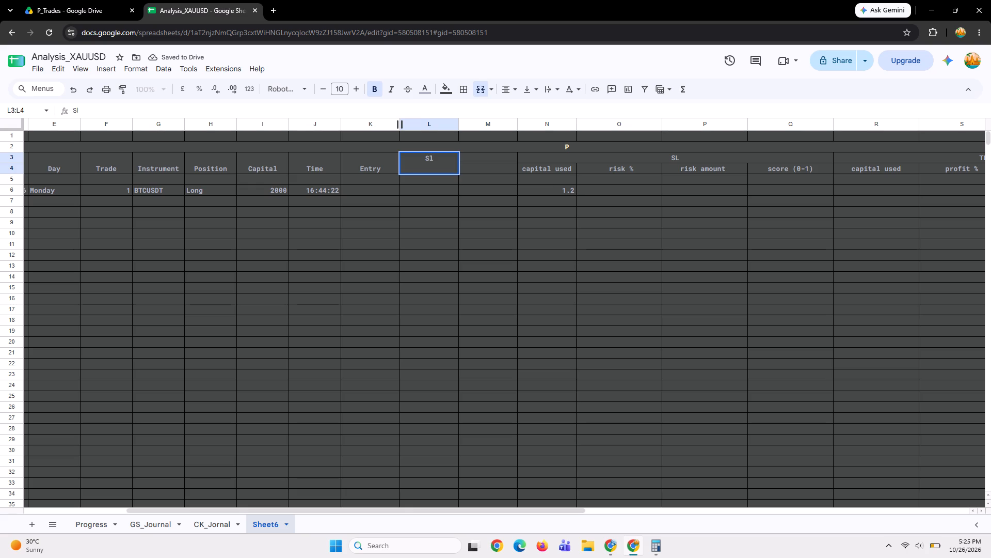
key("Return")
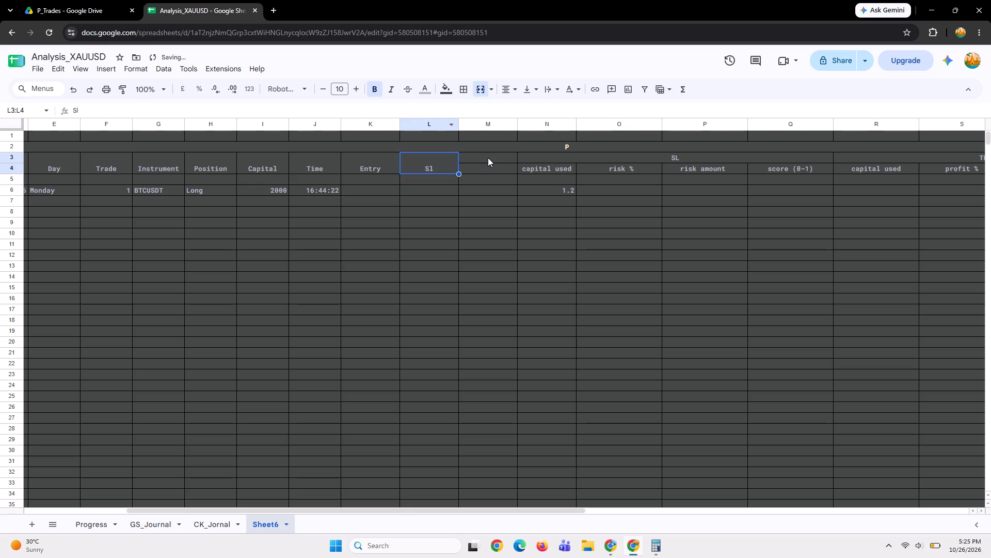
left_click_drag(488, 158, 488, 168)
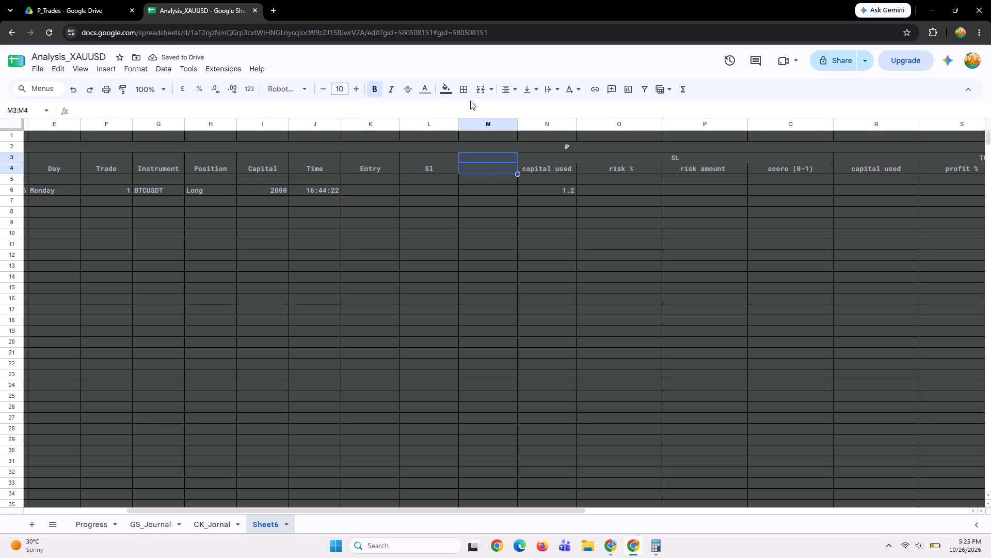
left_click(481, 86)
type("Target")
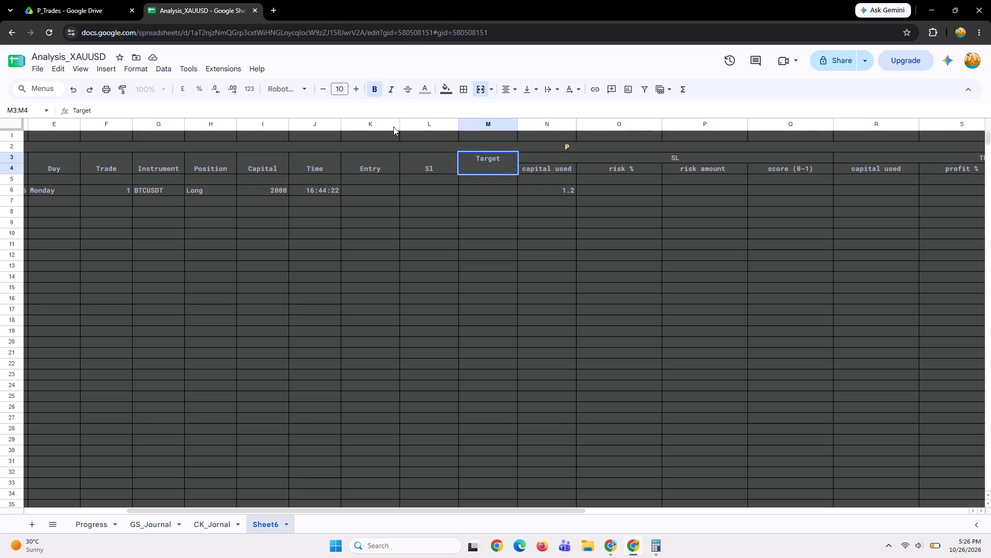
Enter 80240 as the BTCUSDT trade's entry price in row 6.
left_click(366, 191)
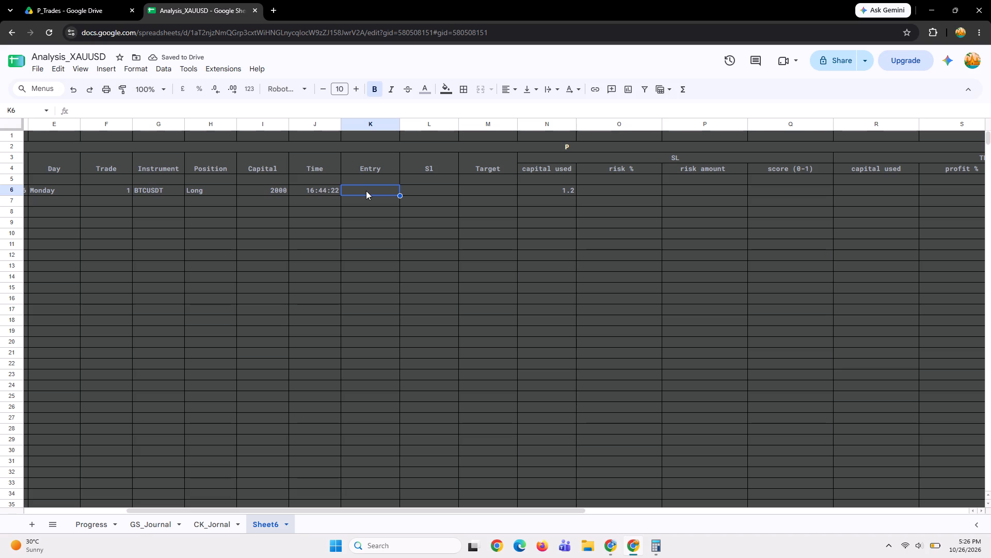
type("80")
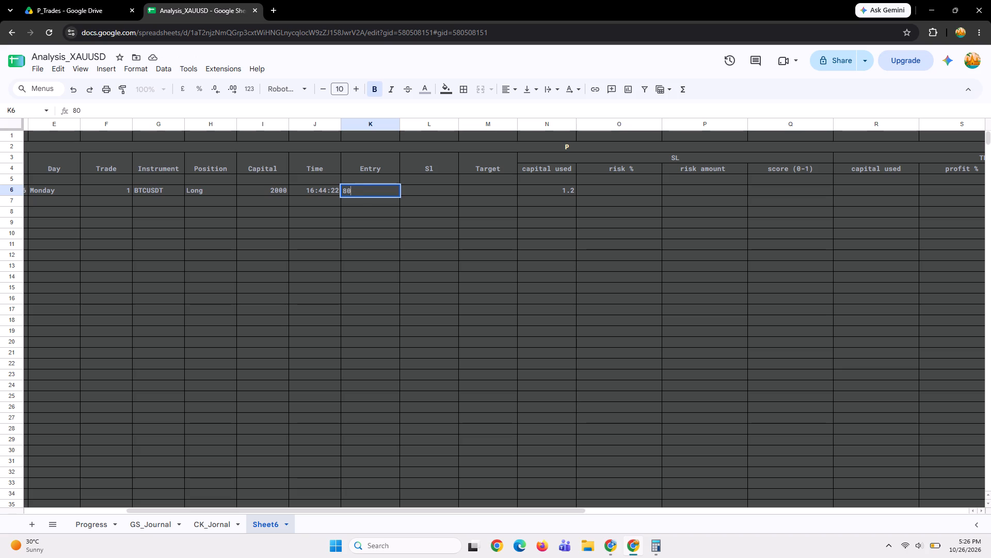
type("240")
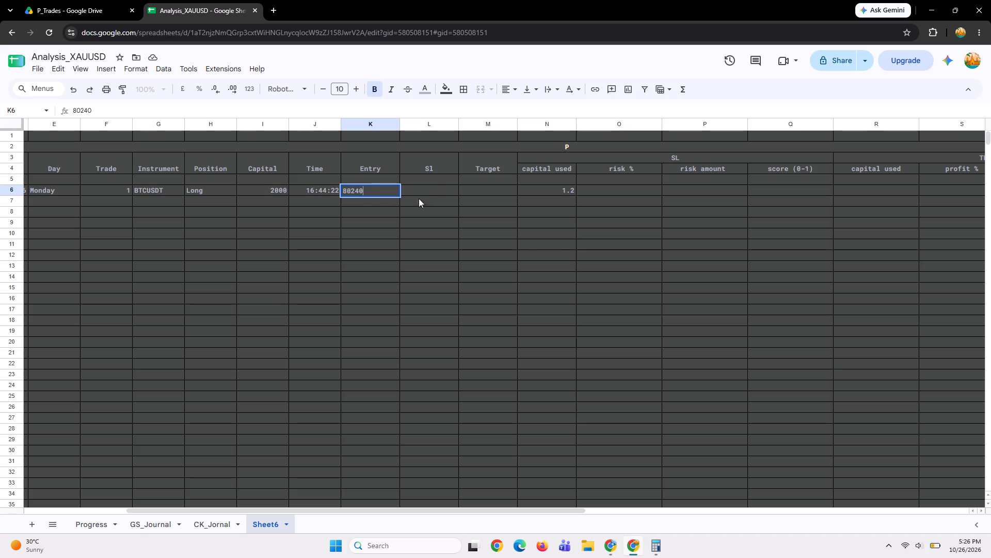
Enter 80148 as the BTCUSDT trade's Sl price in row 6.
left_click(426, 188)
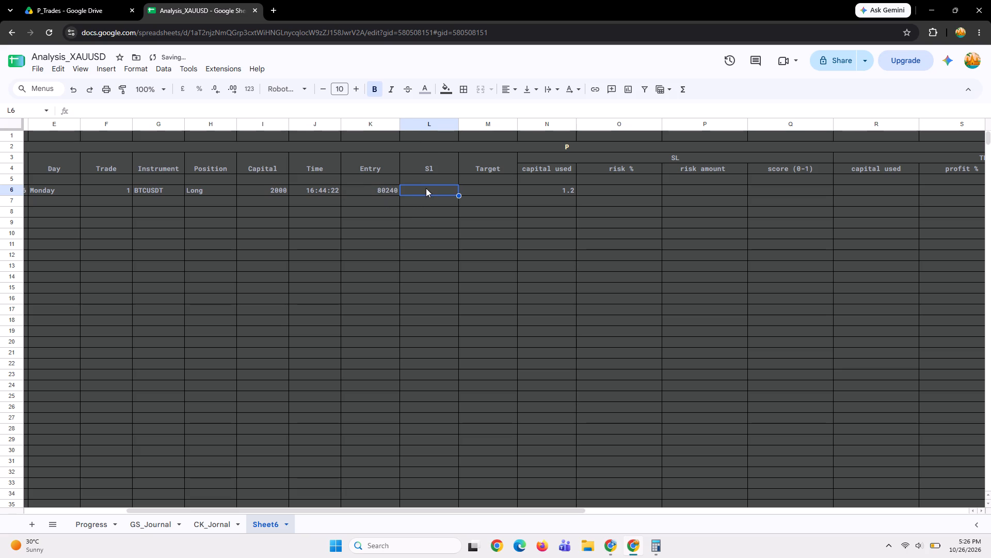
type("80")
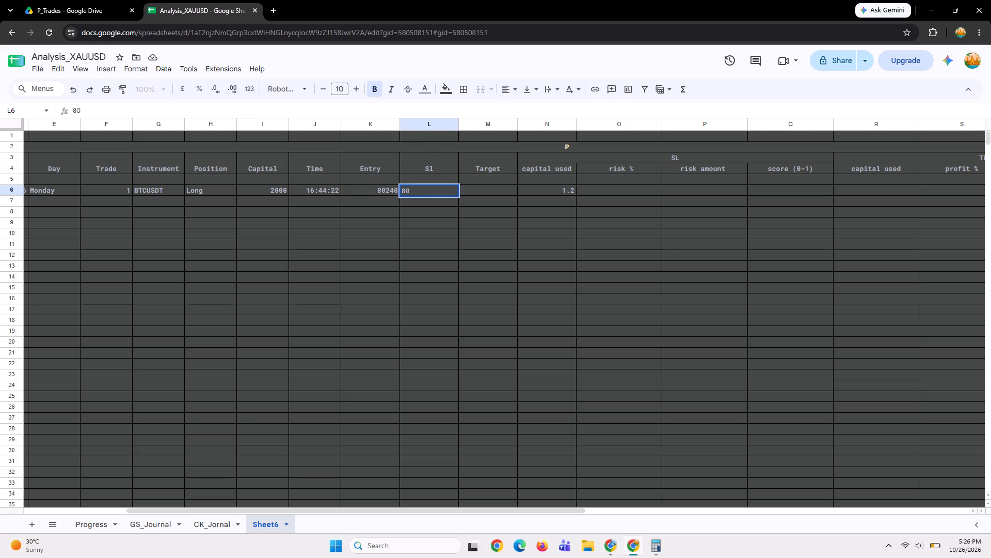
type("18")
key("BackSpace")
type("48")
Enter undefined as the BTCUSDT trade's Target in row 6 and move on to its SL risk % cell.
left_click(492, 189)
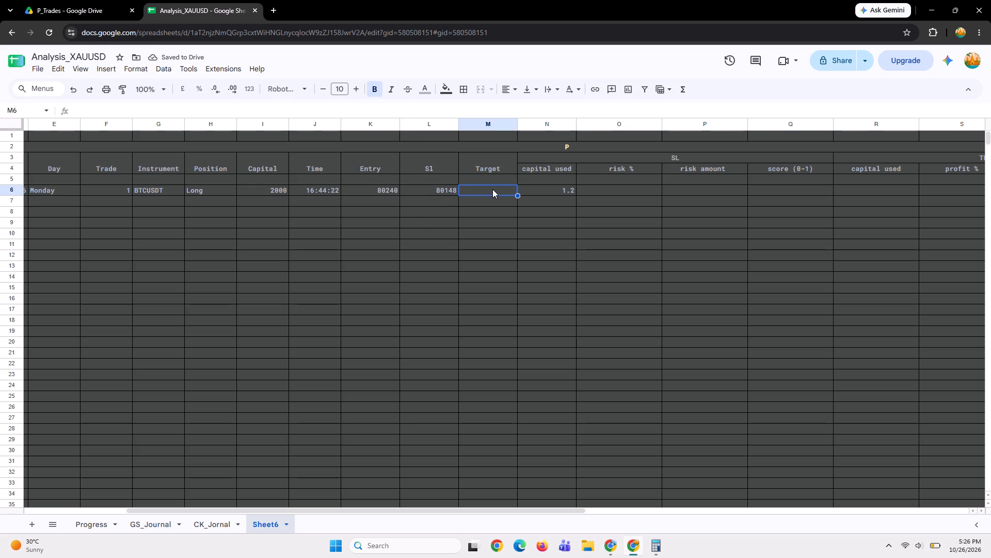
scroll(492, 189, "left", 2)
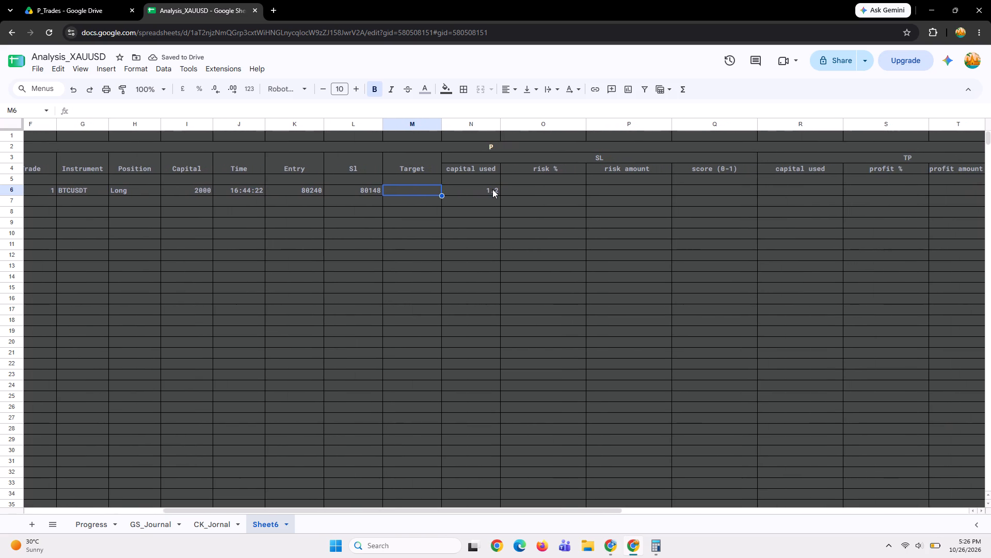
scroll(492, 189, "left", 2)
type("undefined")
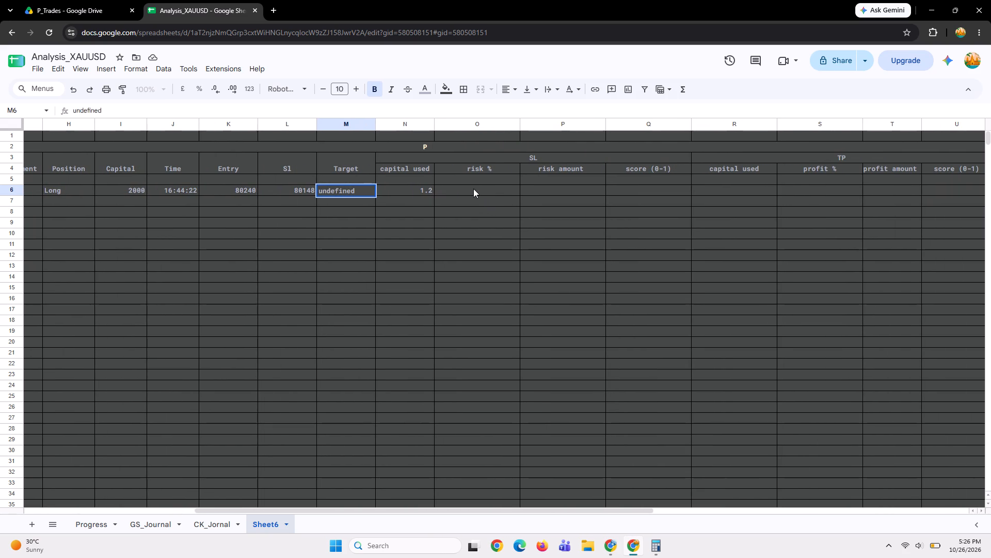
left_click(473, 189)
scroll(473, 189, "left", 2)
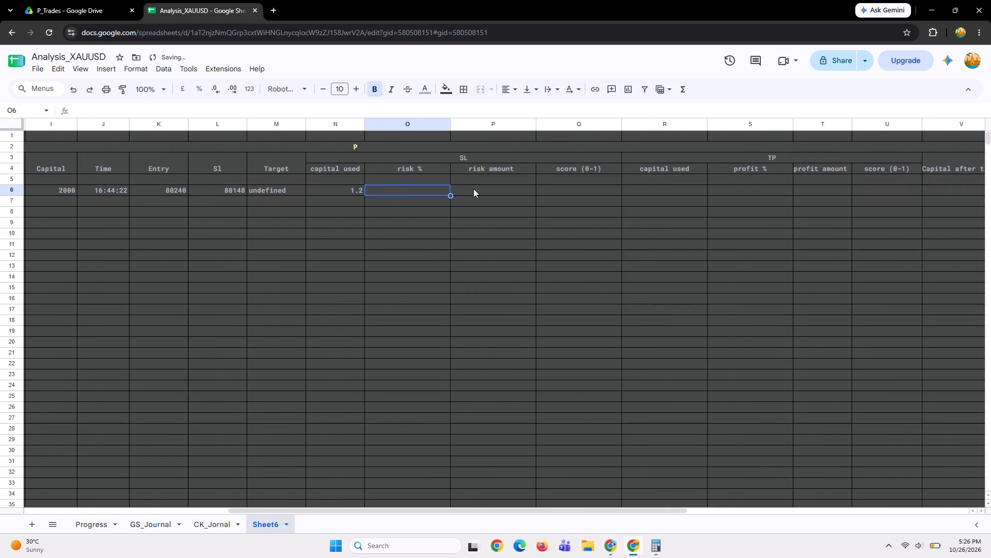
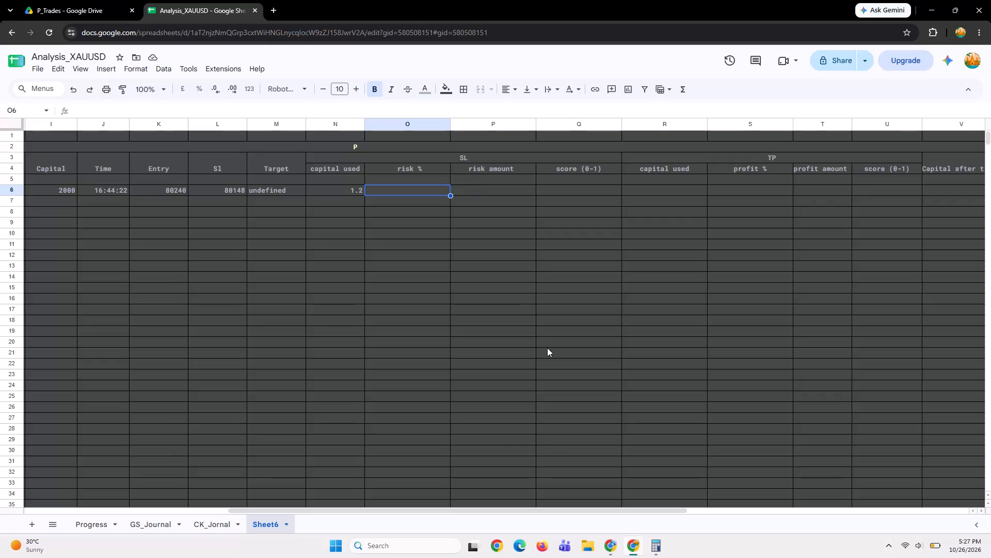
Work out the trade's risk percentage in Calculator as 0.28 divided by 1.20, times 100, and close it.
left_click(656, 546)
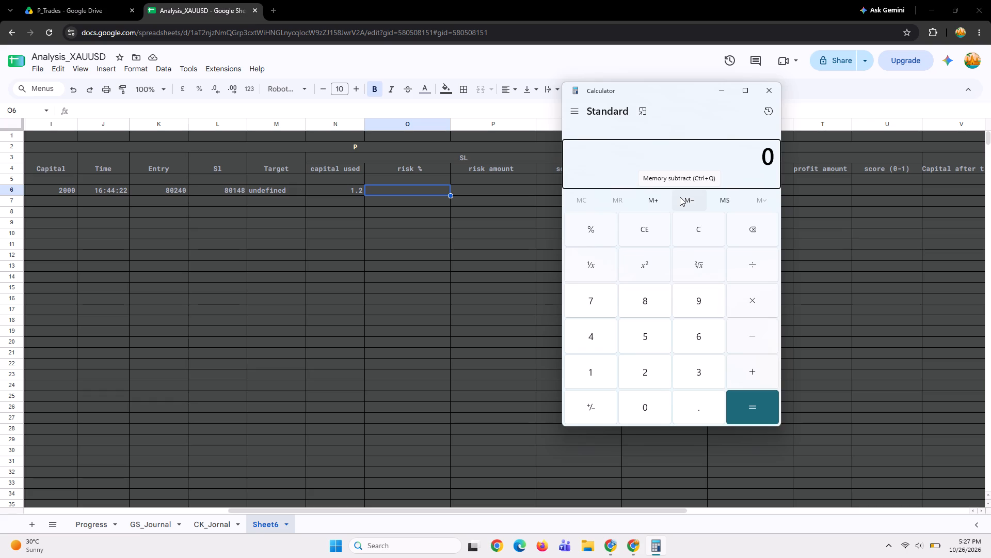
key("Insert")
key("Delete")
key("Down")
type("0.")
type("28*")
key("slash")
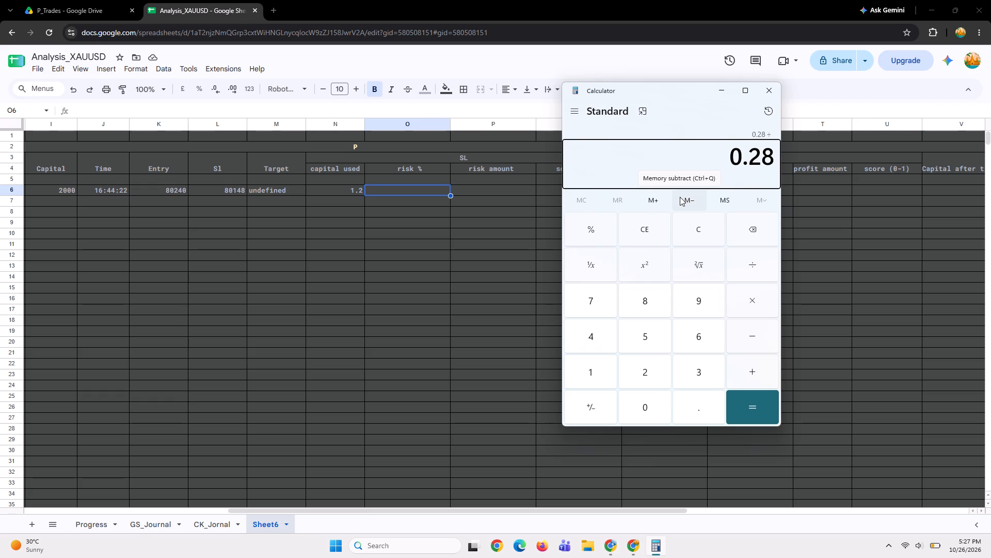
type("1.20")
key("asterisk")
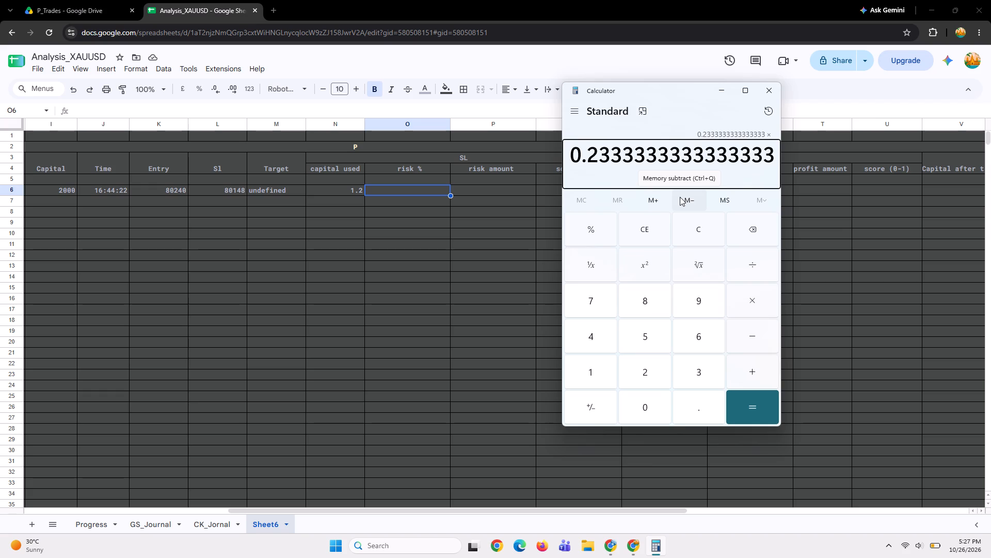
type("100")
key("Return")
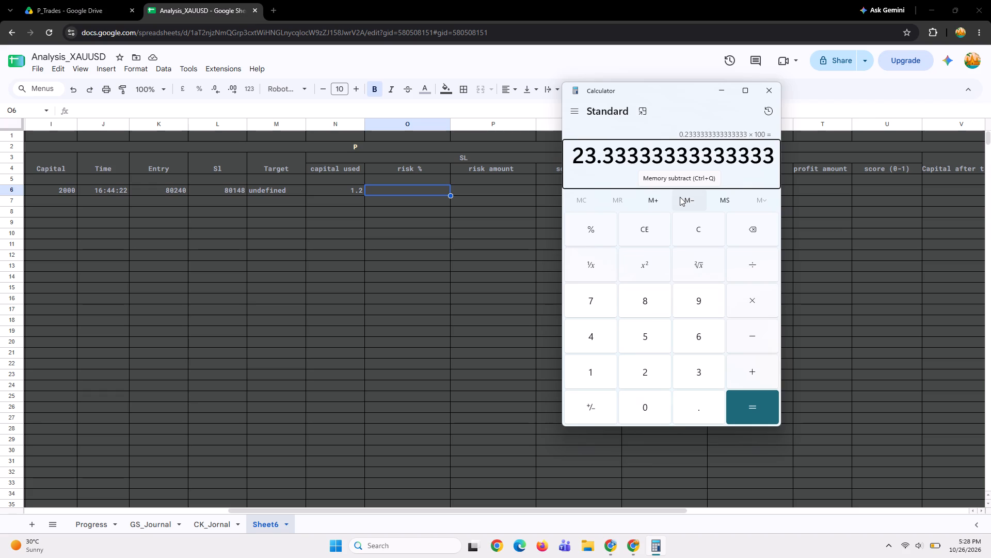
left_click(770, 90)
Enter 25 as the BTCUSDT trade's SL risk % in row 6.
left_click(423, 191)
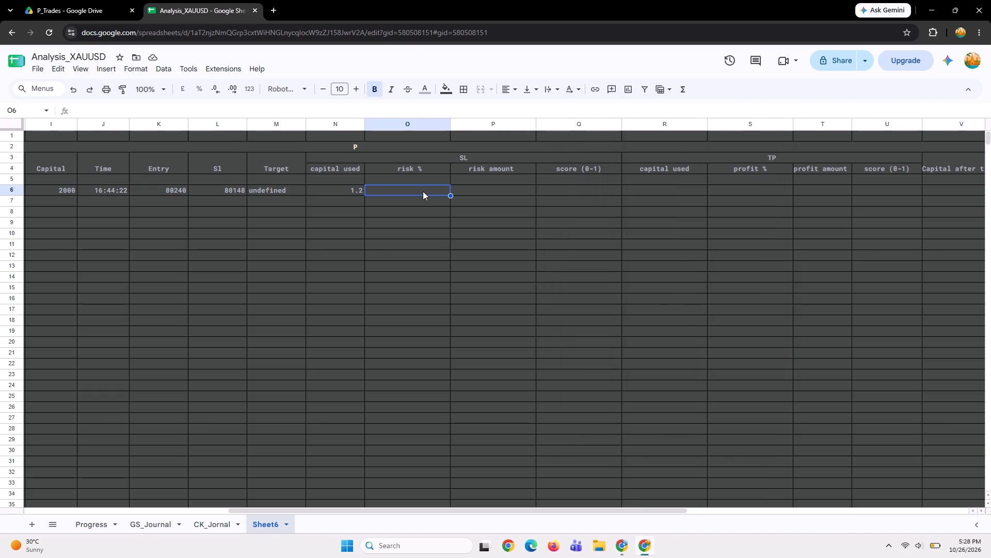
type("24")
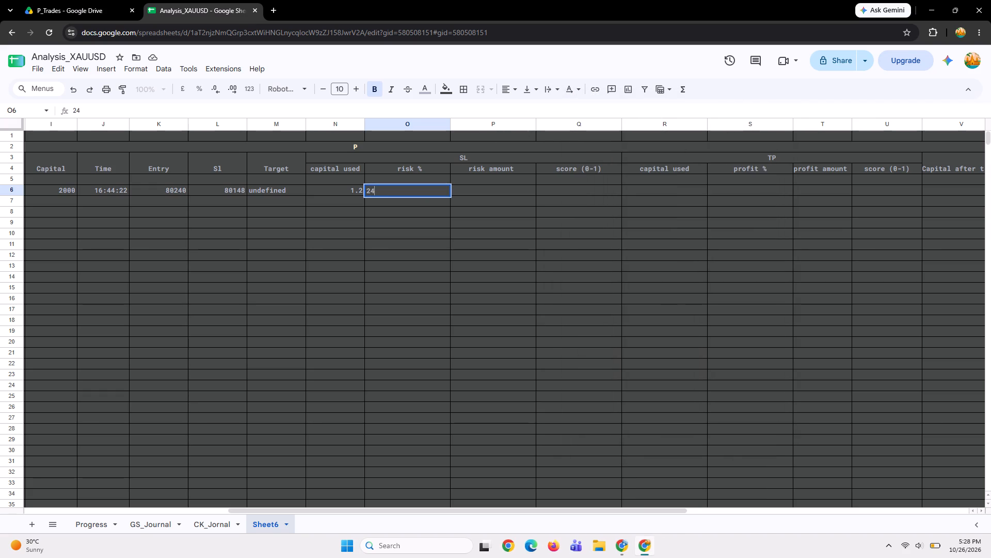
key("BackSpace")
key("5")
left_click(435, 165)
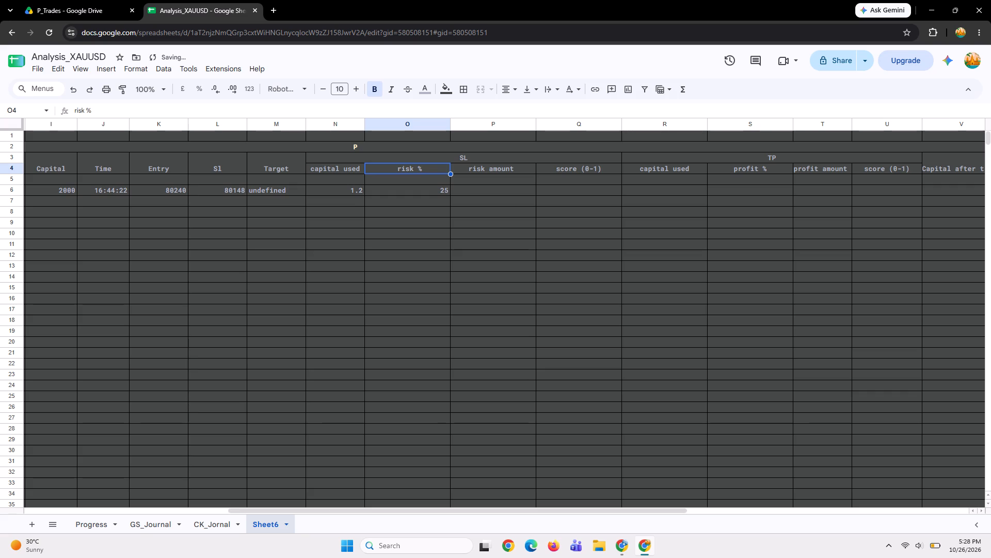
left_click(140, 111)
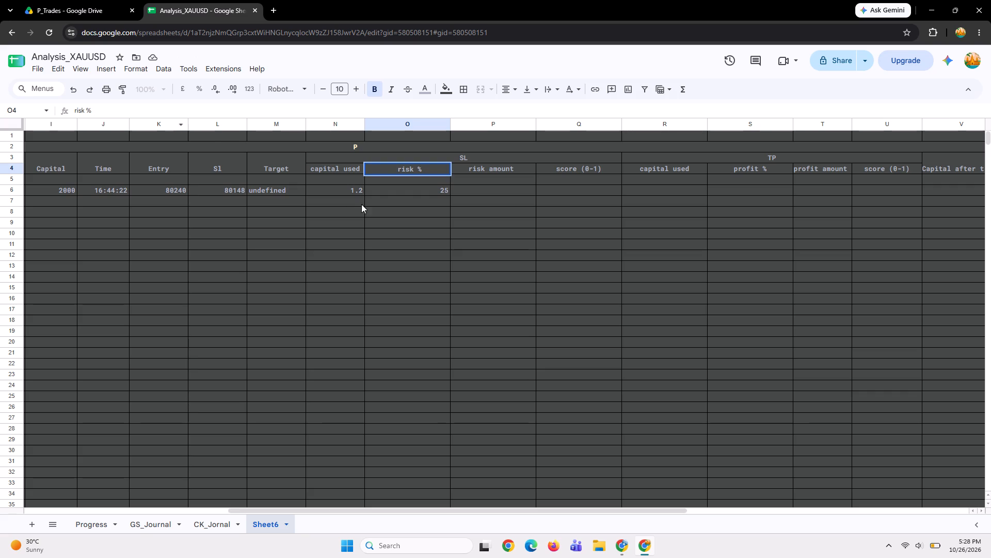
Set the BTCUSDT trade's SL risk % in row 6 to 0.25.
left_click(409, 191)
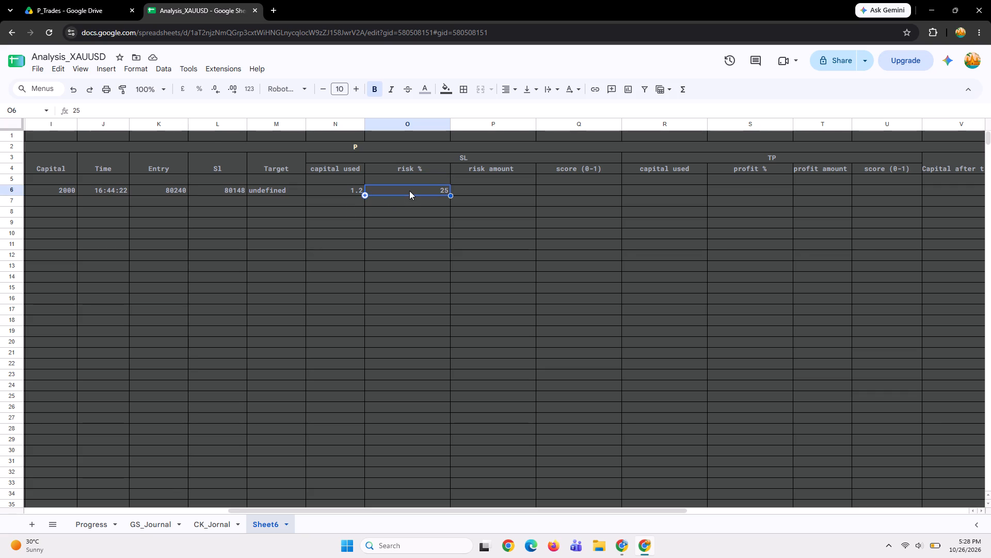
type("0.0")
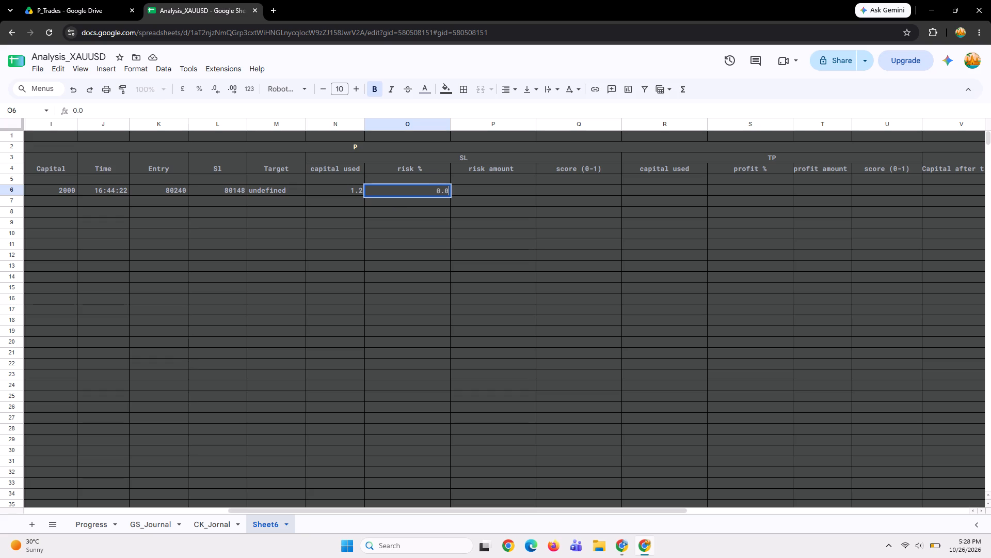
key("BackSpace")
type("25")
left_click(488, 189)
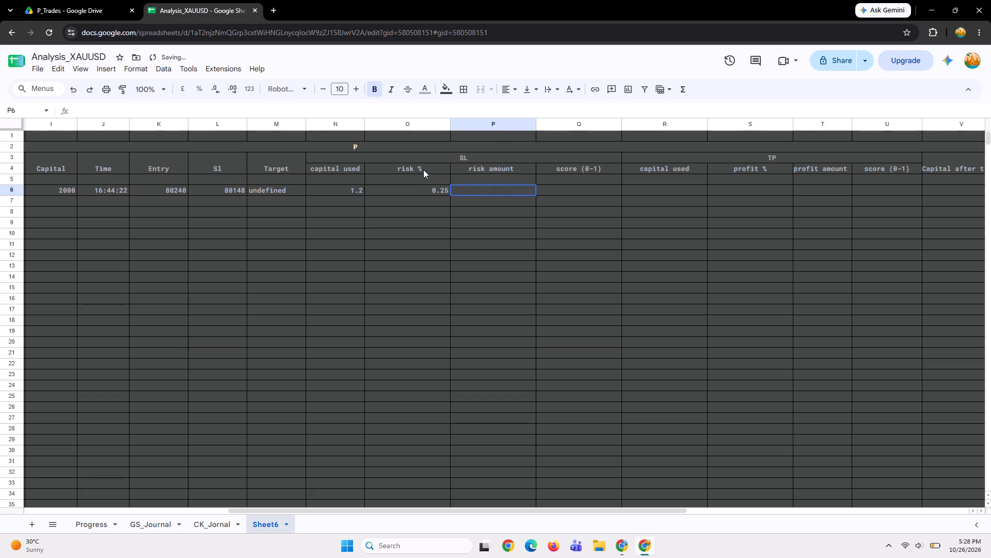
Extend the SL risk % header in row 4 to read risk % (0-1).
left_click(423, 168)
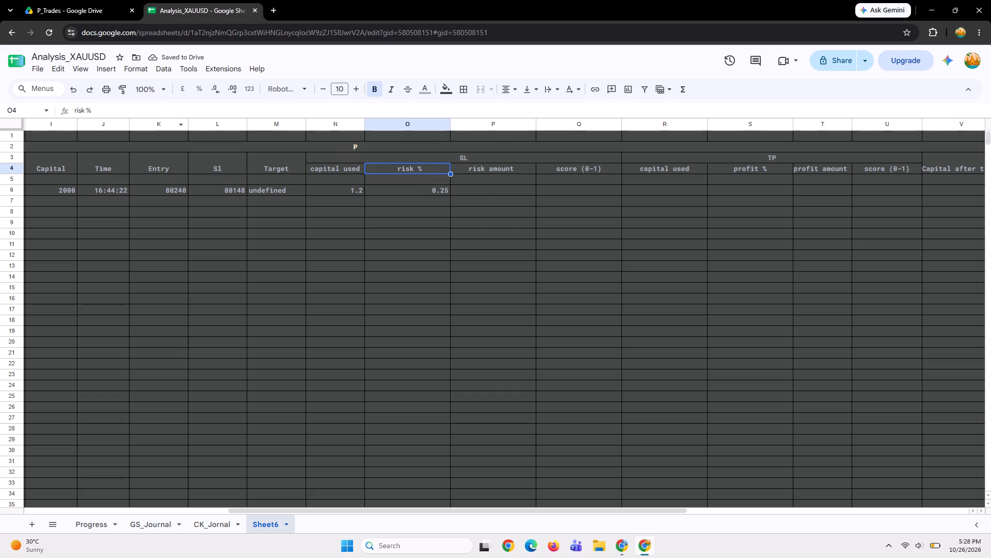
left_click(123, 107)
key("space")
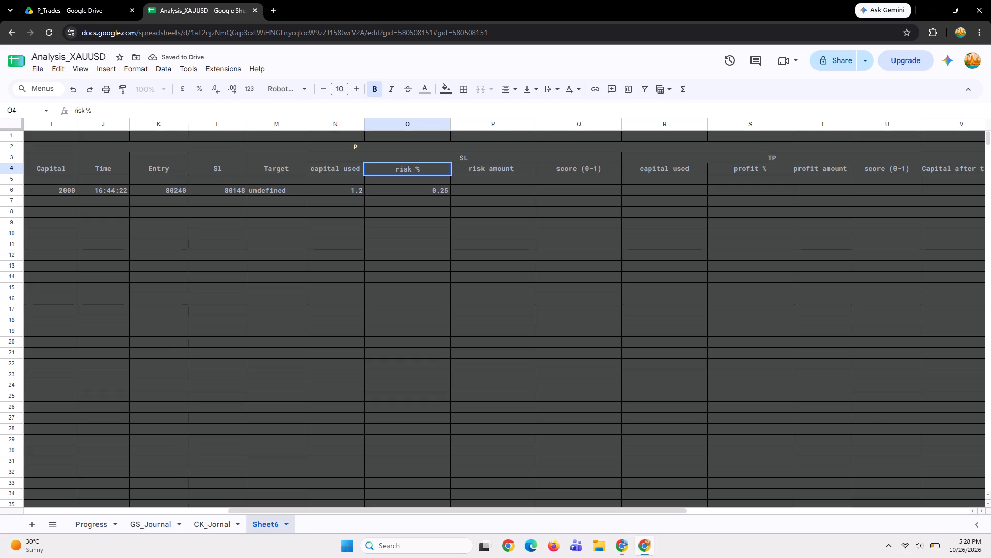
type("()")
key("Left")
key("0")
type("-1")
key("Right")
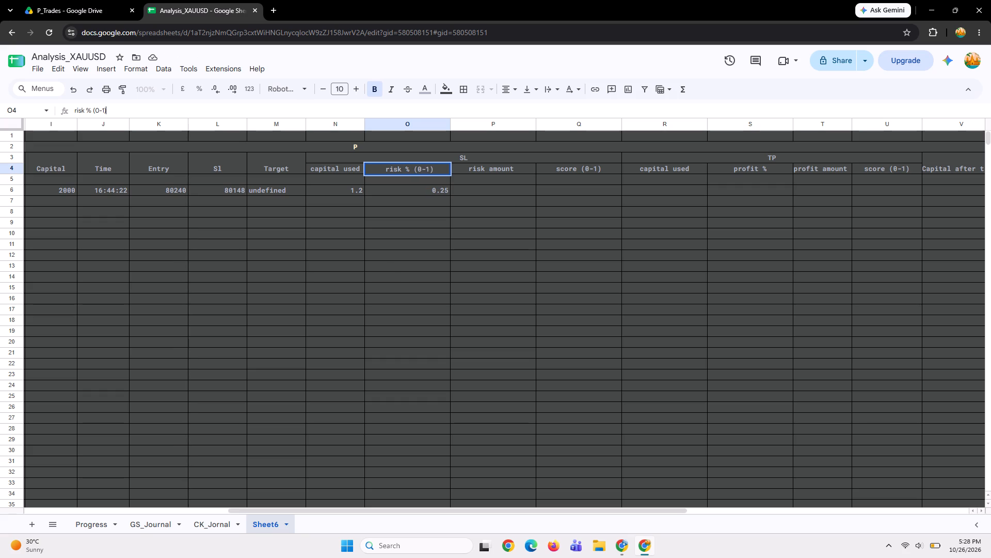
Enter 0.28 as the BTCUSDT trade's SL risk amount in row 6.
left_click(482, 192)
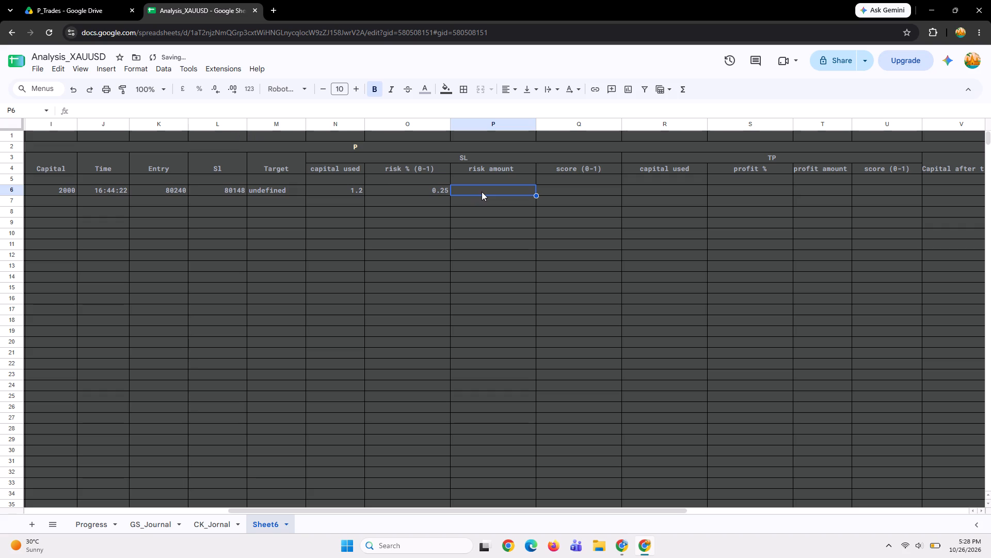
type("0.28")
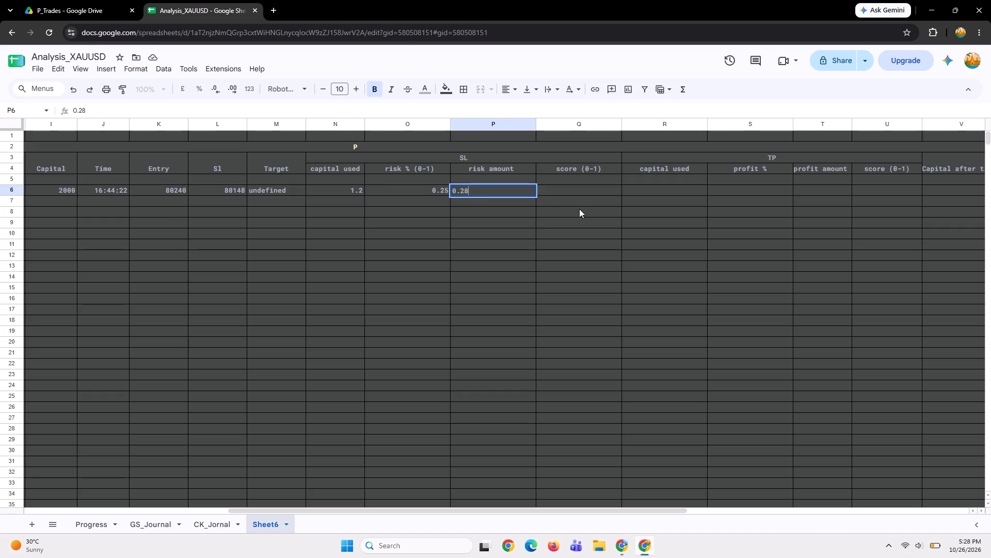
left_click(568, 193)
Fill the TP capital used cell in row 6 with a formula referencing the SL capital used value.
scroll(568, 193, "left", 2)
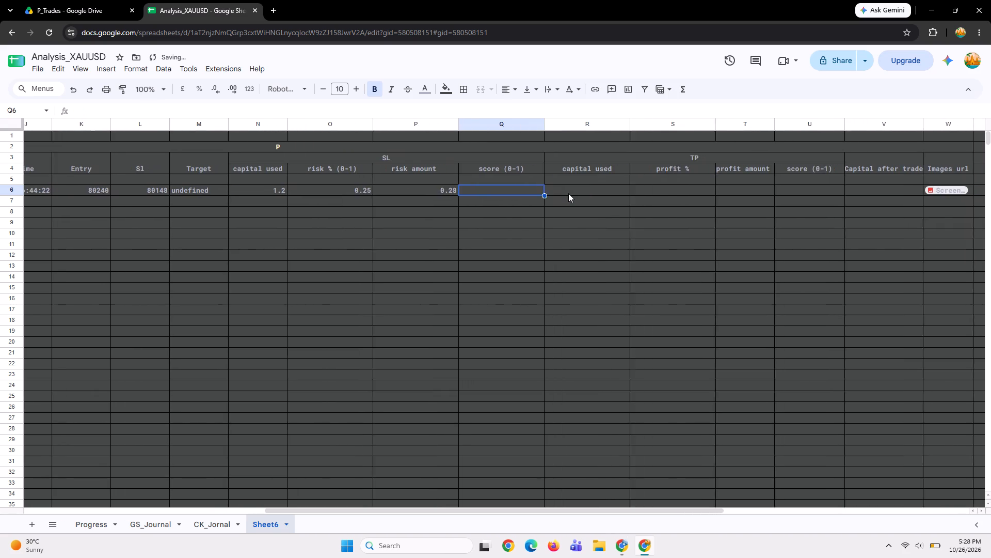
scroll(568, 193, "left", 4)
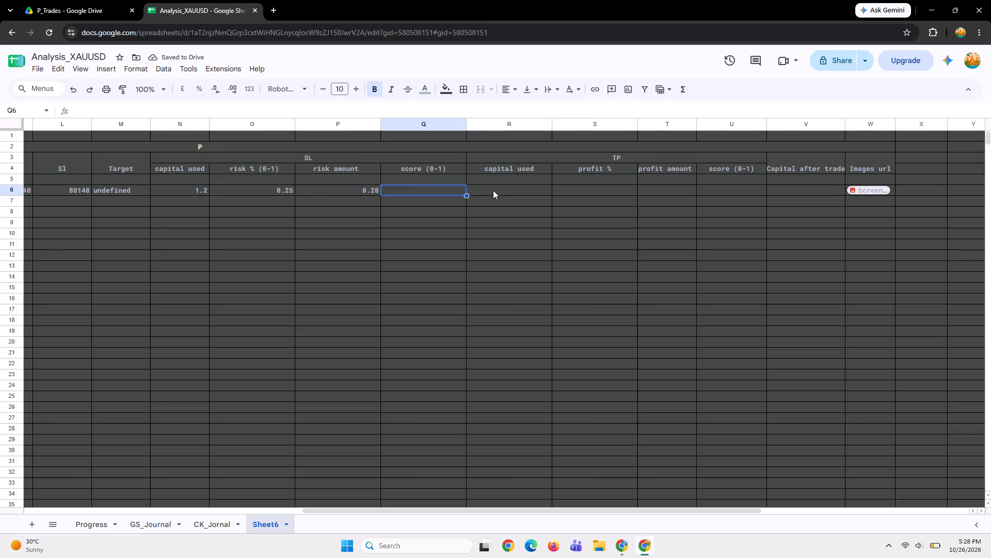
left_click(493, 190)
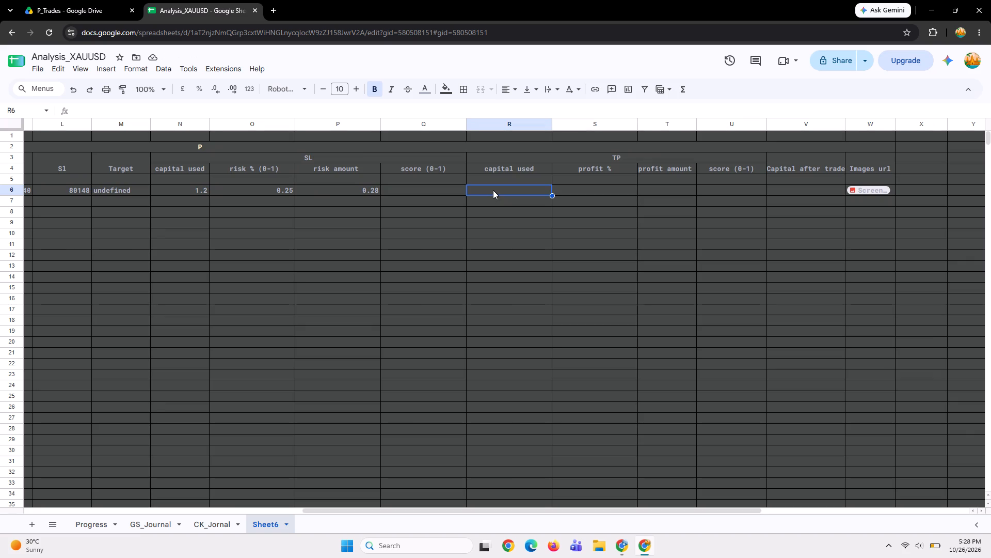
key("equal")
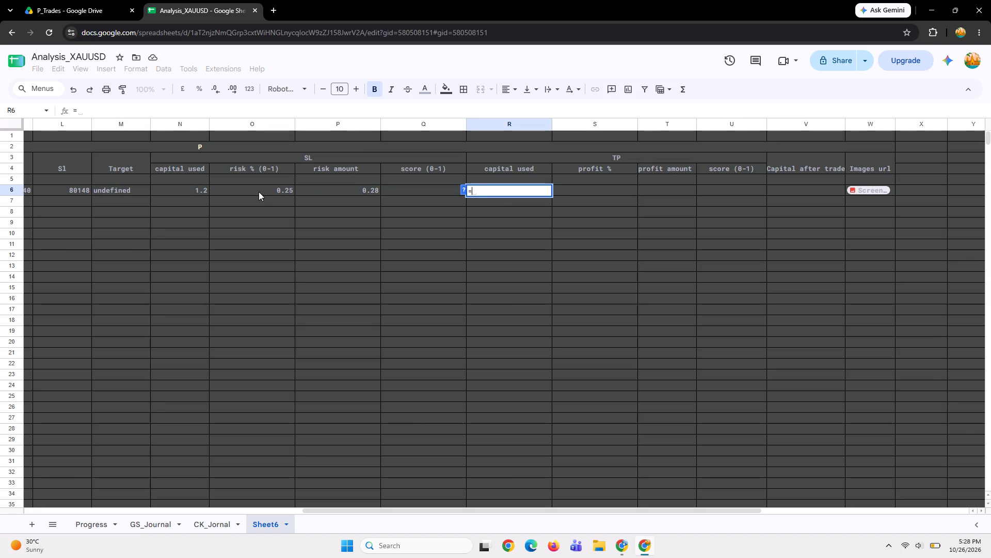
left_click(190, 189)
key("Return")
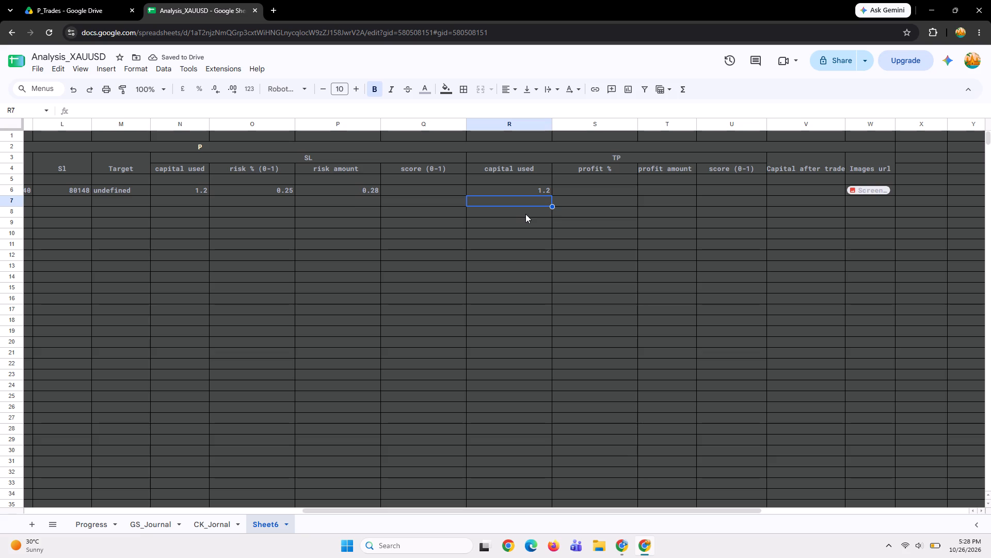
Look over the BTCUSDT trade's row 6, from the empty TP and Capital after trade cells back to its Date.
left_click(580, 188)
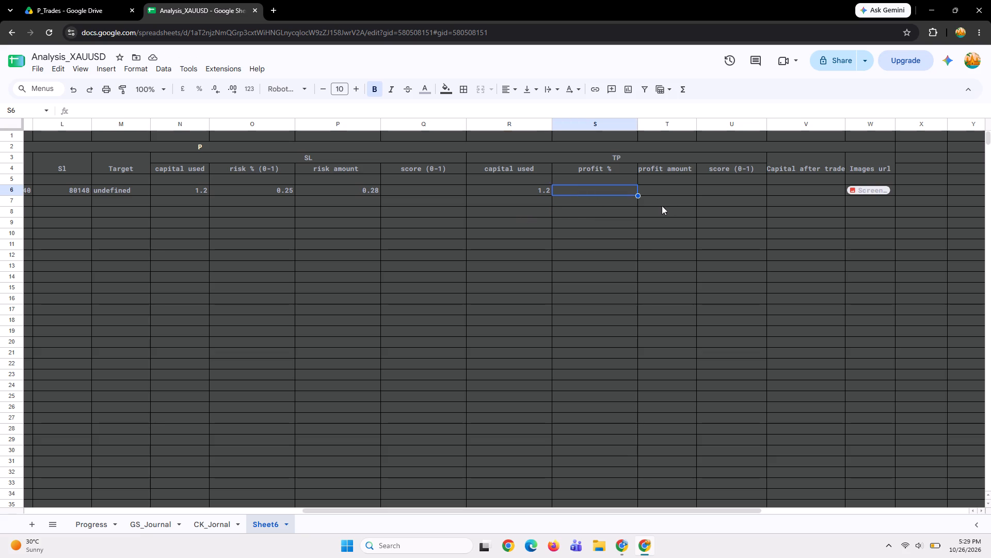
left_click(670, 189)
left_click(728, 194)
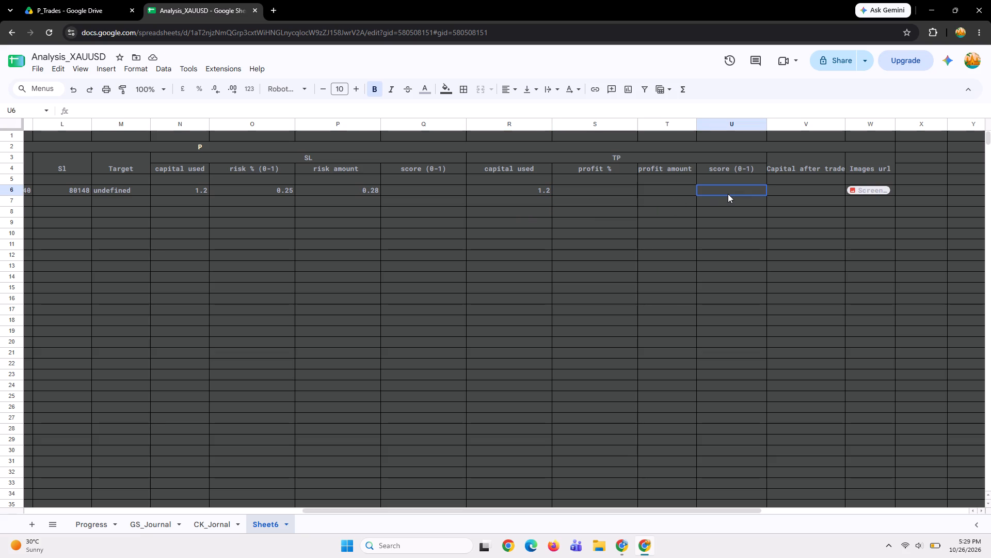
left_click(794, 191)
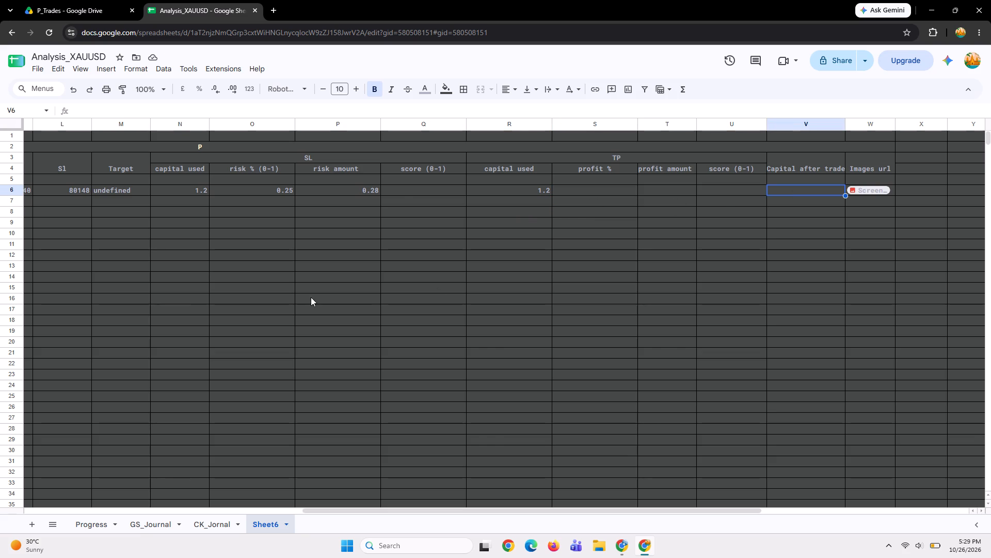
scroll(311, 297, "right", 6)
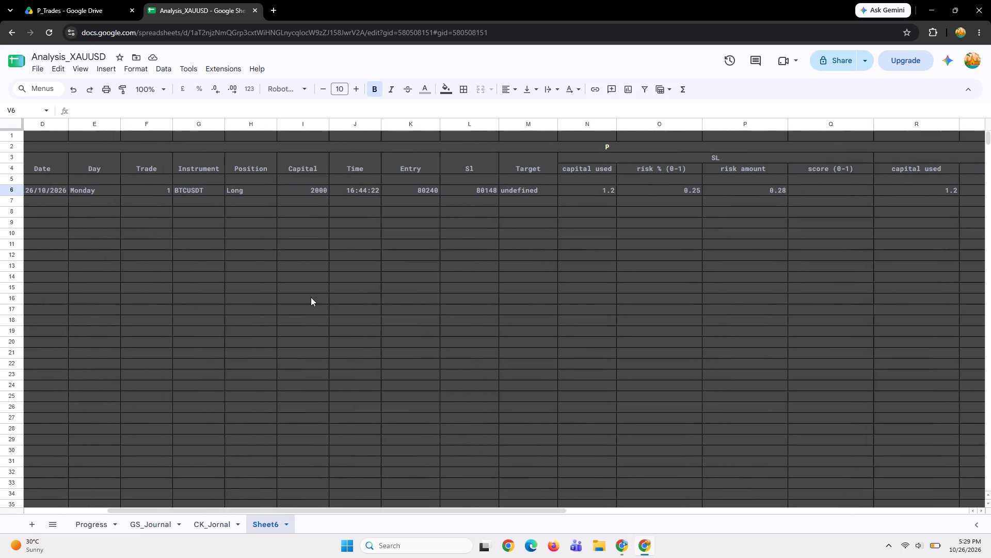
scroll(311, 297, "right", 2)
scroll(311, 297, "left", 1)
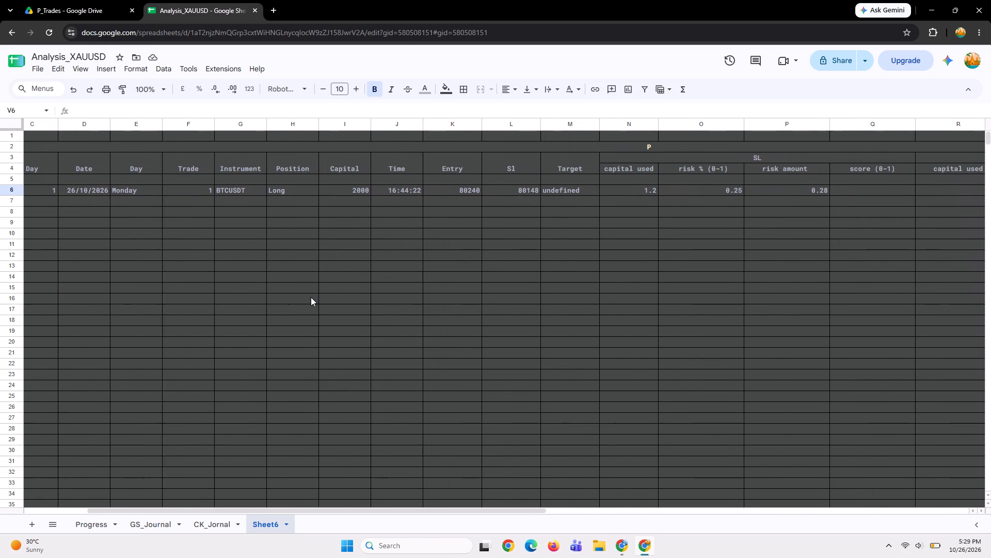
scroll(311, 297, "left", 1)
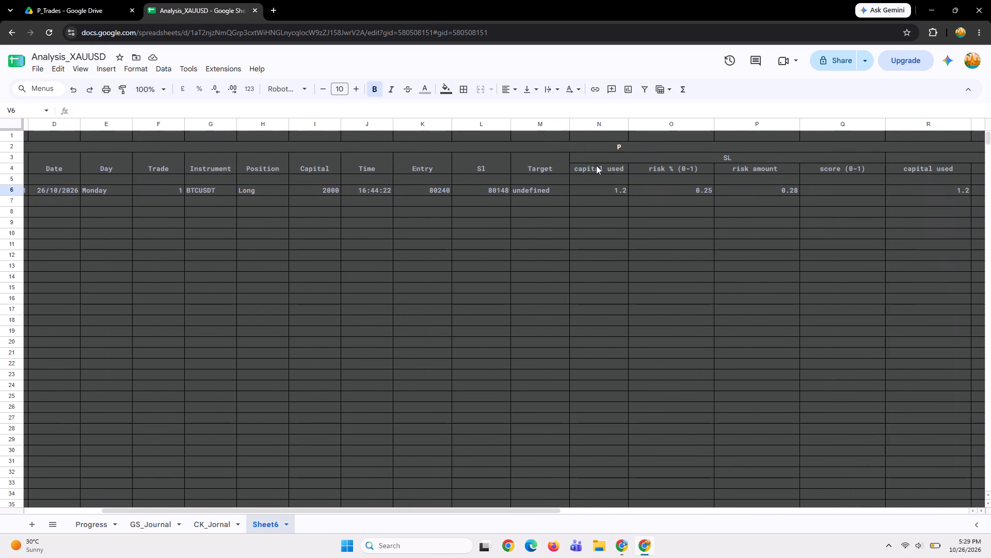
Change the SL section's capital used header in row 4 to Margin used.
left_click(596, 169)
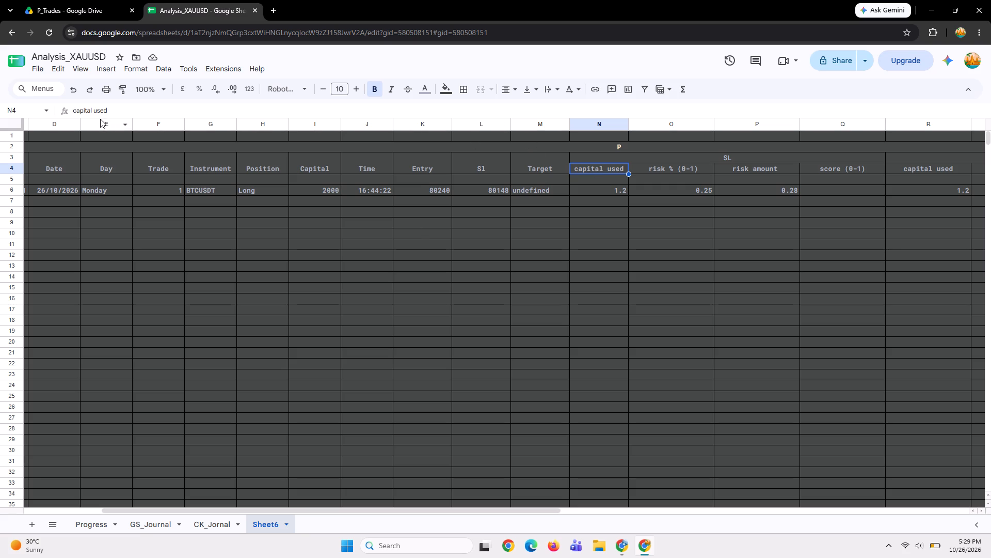
left_click_drag(91, 110, 55, 116)
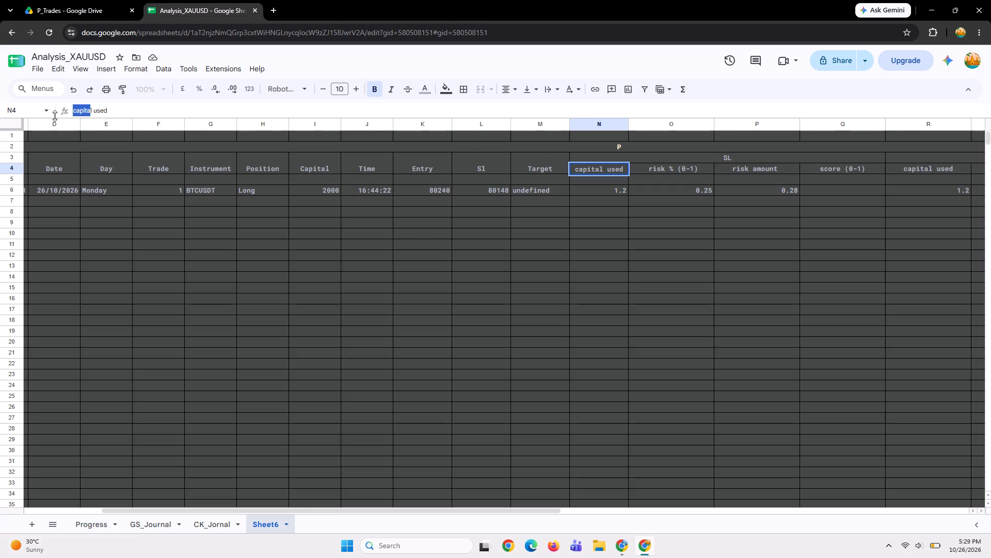
key("BackSpace")
key("Right")
key("BackSpace")
type("Ma")
type("rgin")
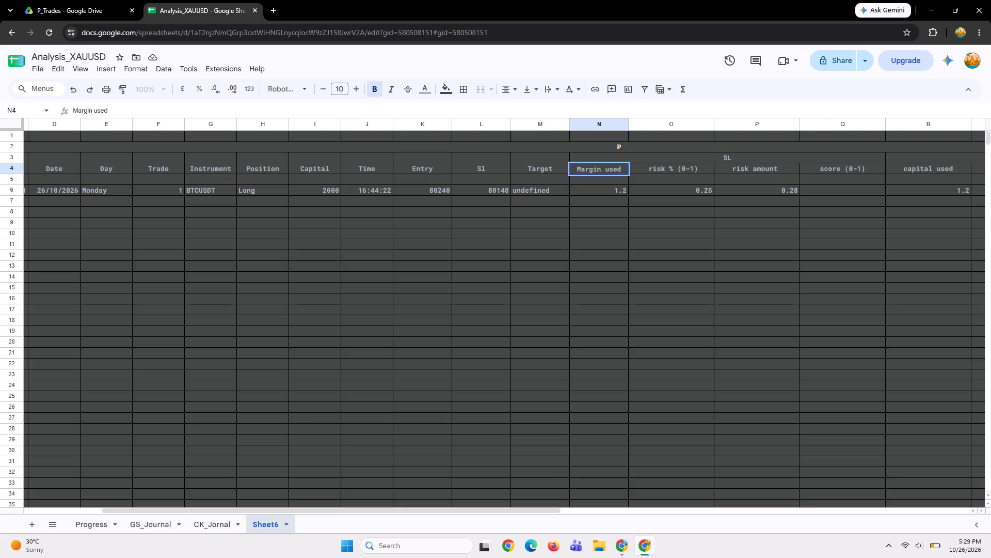
Change the TP section's capital used header in row 4 to Margin used.
scroll(722, 255, "left", 4)
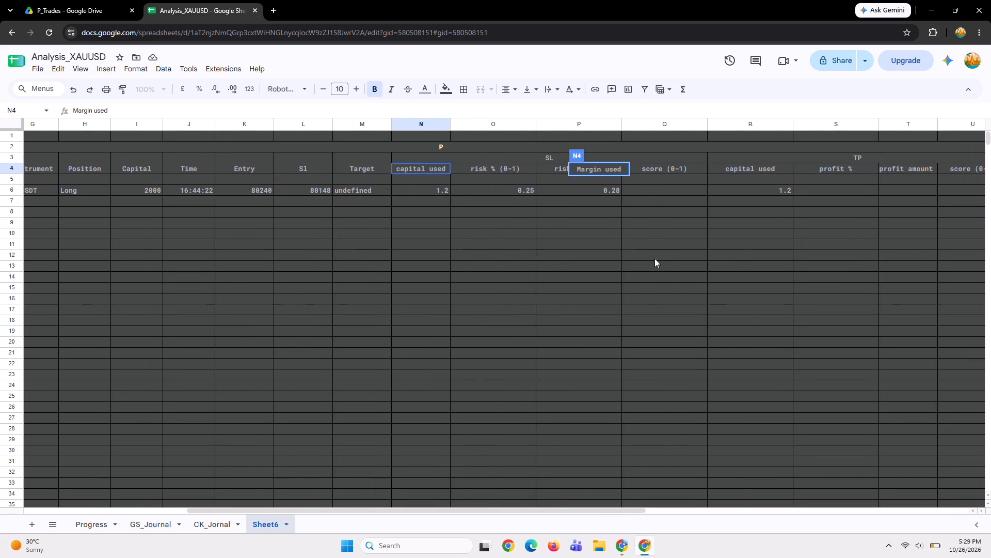
left_click(744, 168)
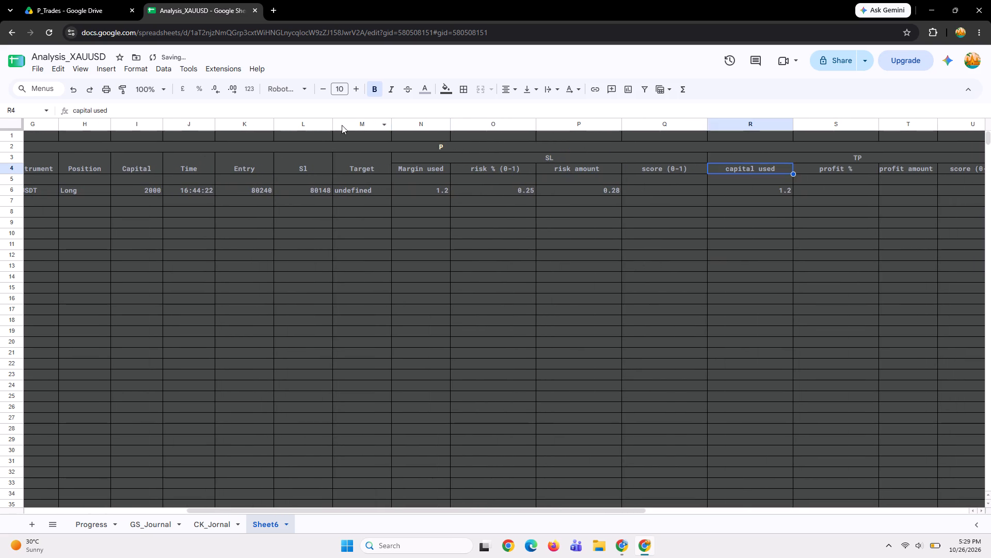
left_click_drag(91, 111, 52, 113)
key("Right")
key("BackSpace")
key("BackSpace")
key("BackSpace")
key("BackSpace")
key("BackSpace")
key("BackSpace")
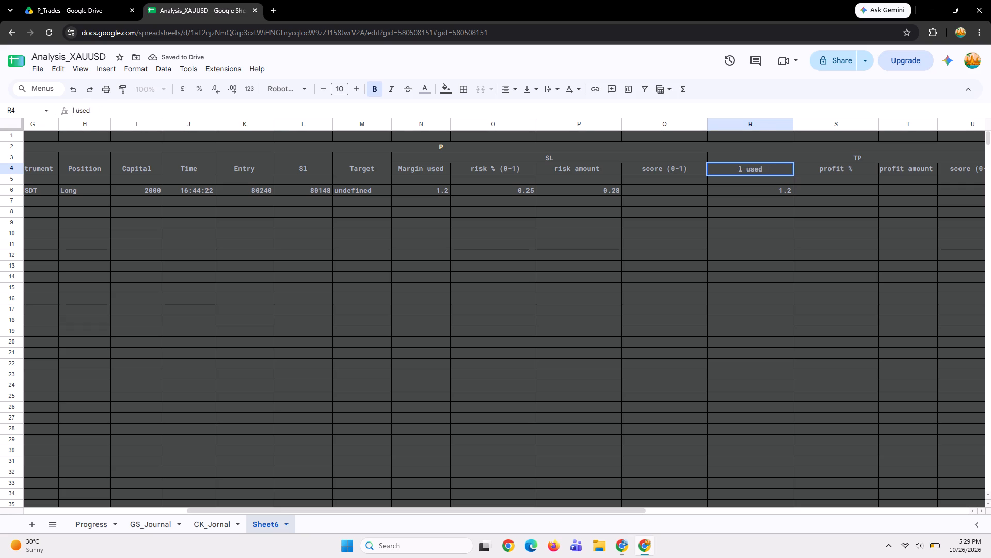
key("Right")
key("BackSpace")
type("Mari")
key("BackSpace")
type("gin")
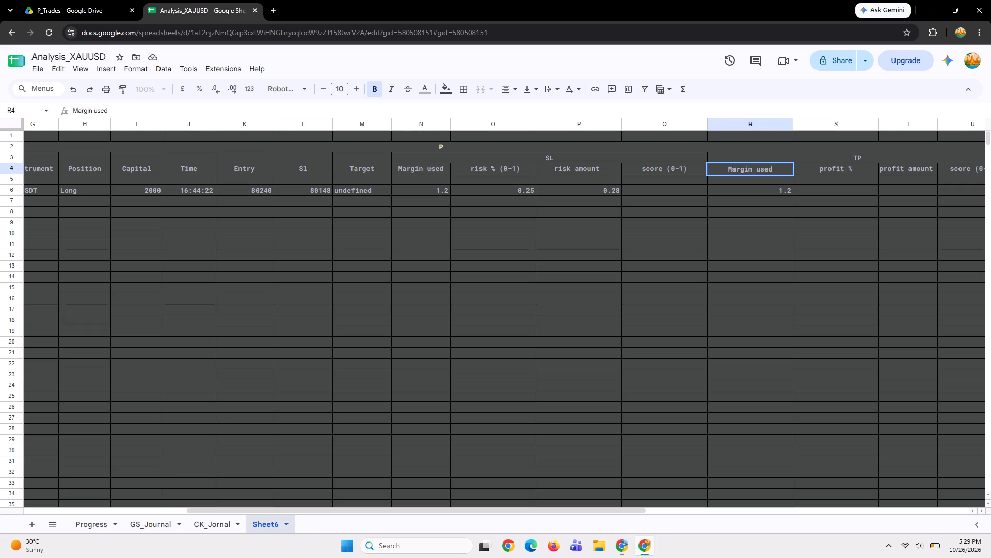
left_click(499, 229)
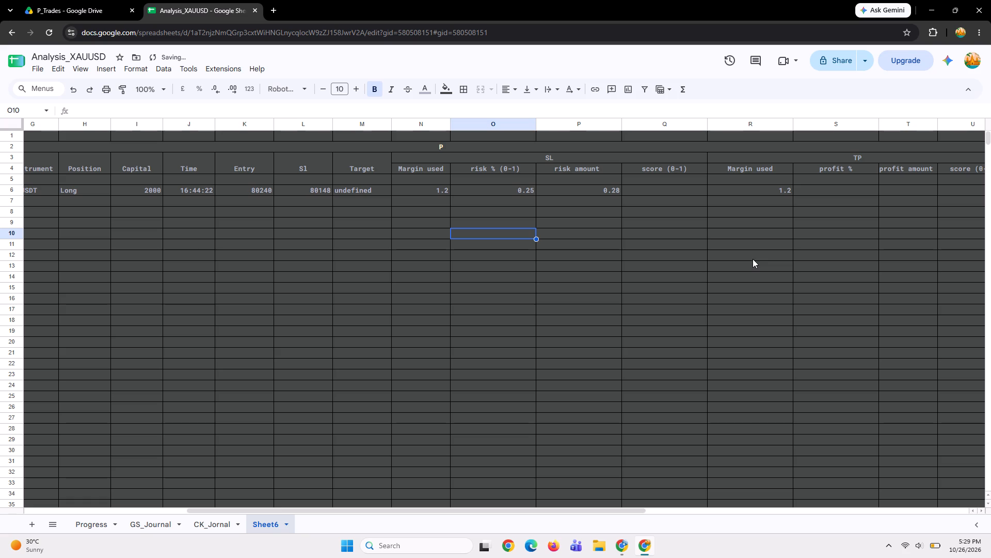
Extend the TP section's profit % header in row 4 to read profit % (0-1).
left_click(854, 169)
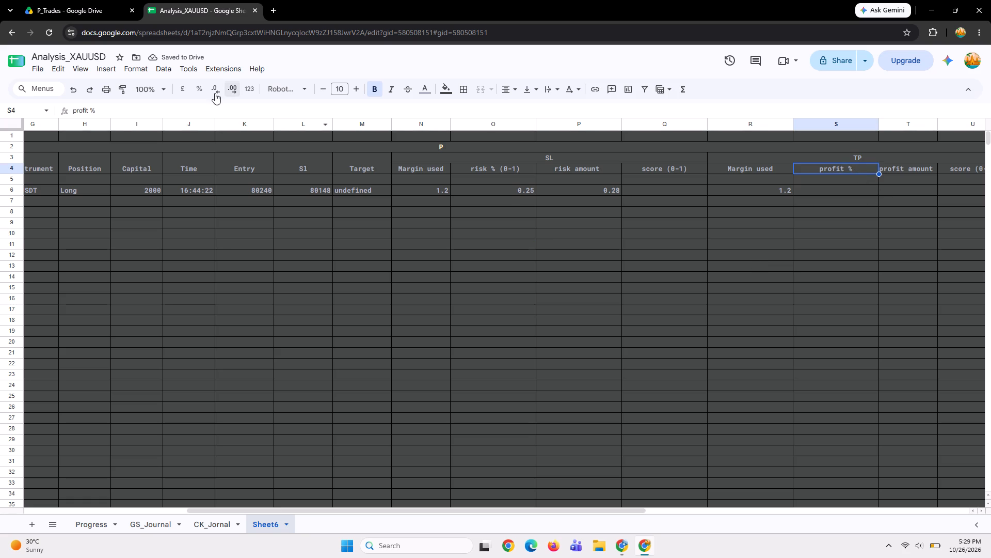
left_click(195, 111)
key("space")
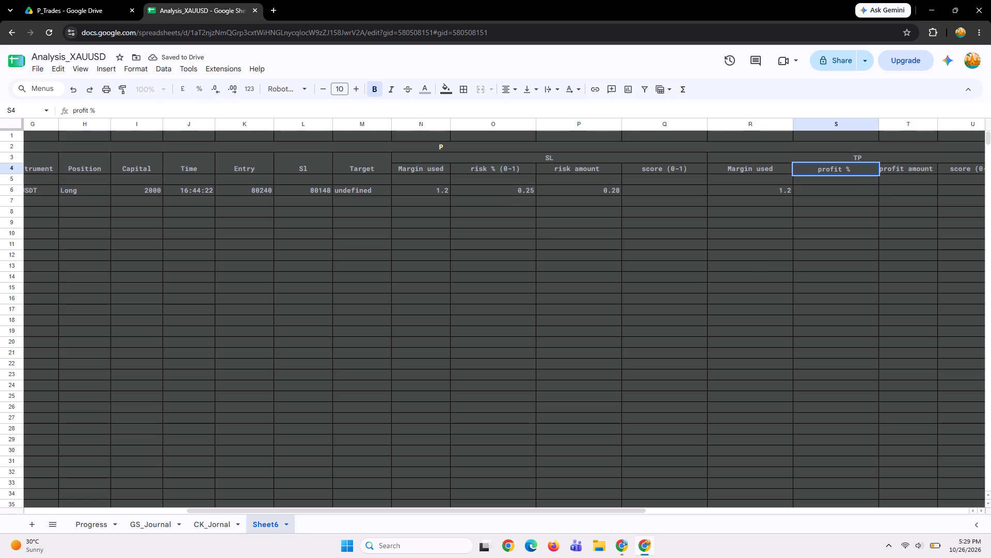
type("()")
key("Left")
type("0-1")
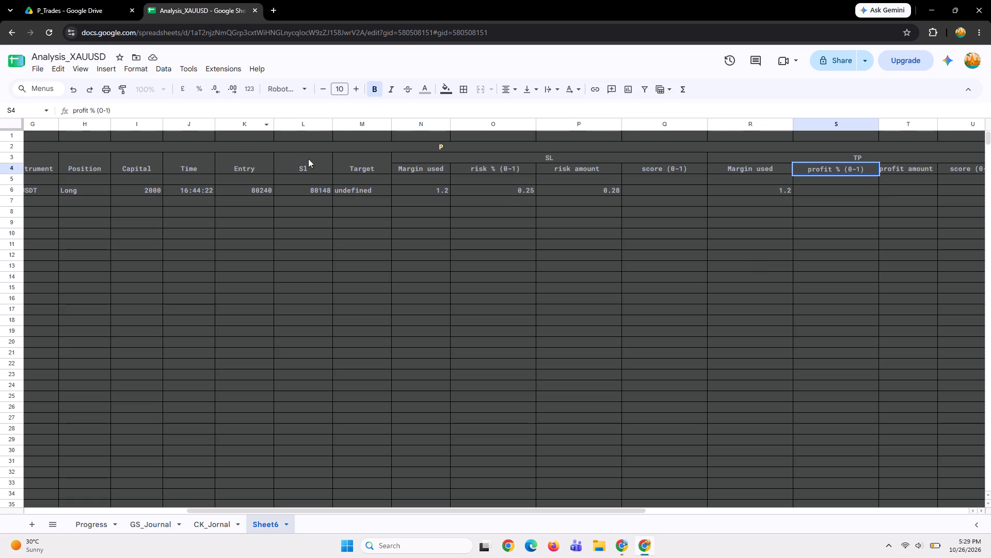
left_click(597, 255)
Switch to the TradingView BTCUSD chart and move the Trade Plan note to later times, clear of the price candles.
scroll(733, 240, "left", 4)
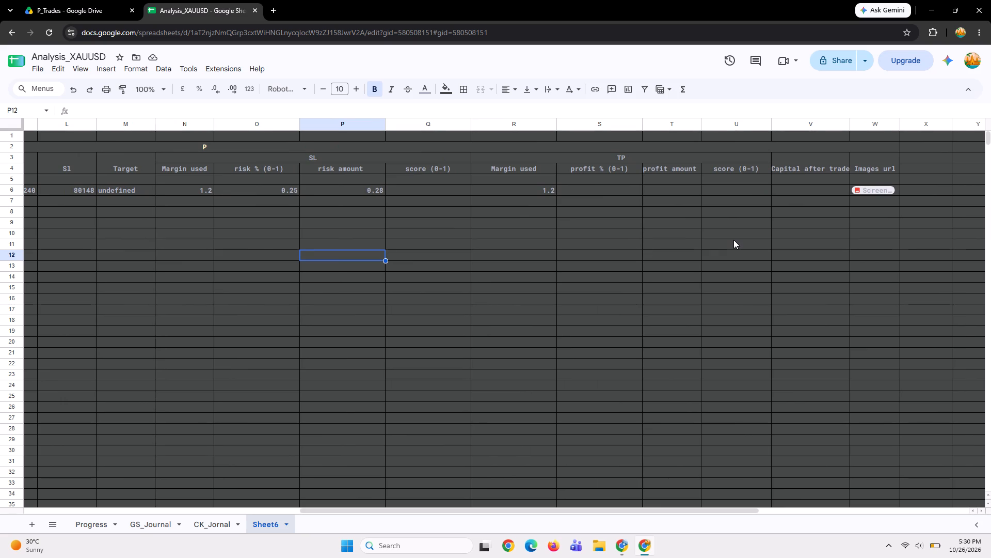
left_click(622, 544)
left_click_drag(430, 366, 481, 373)
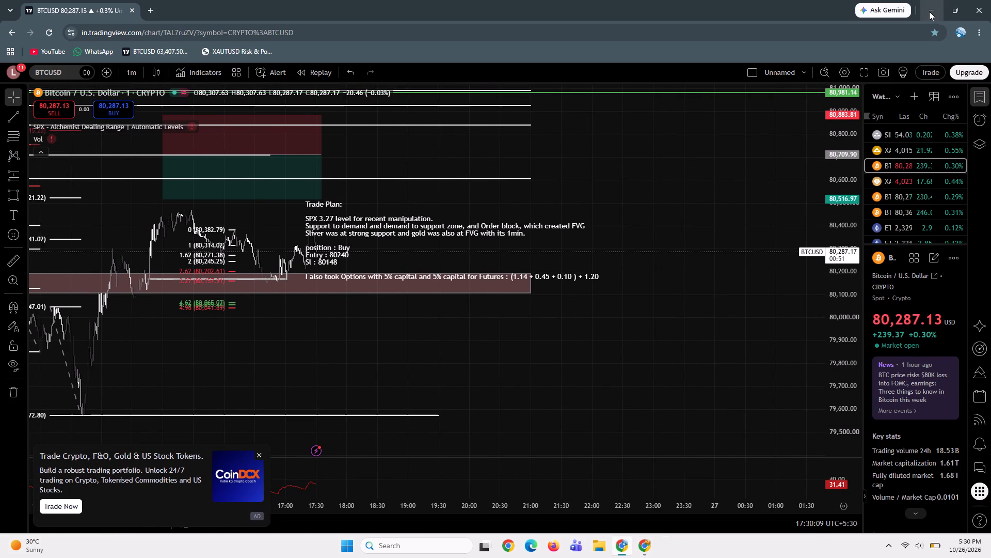
left_click_drag(589, 356, 628, 362)
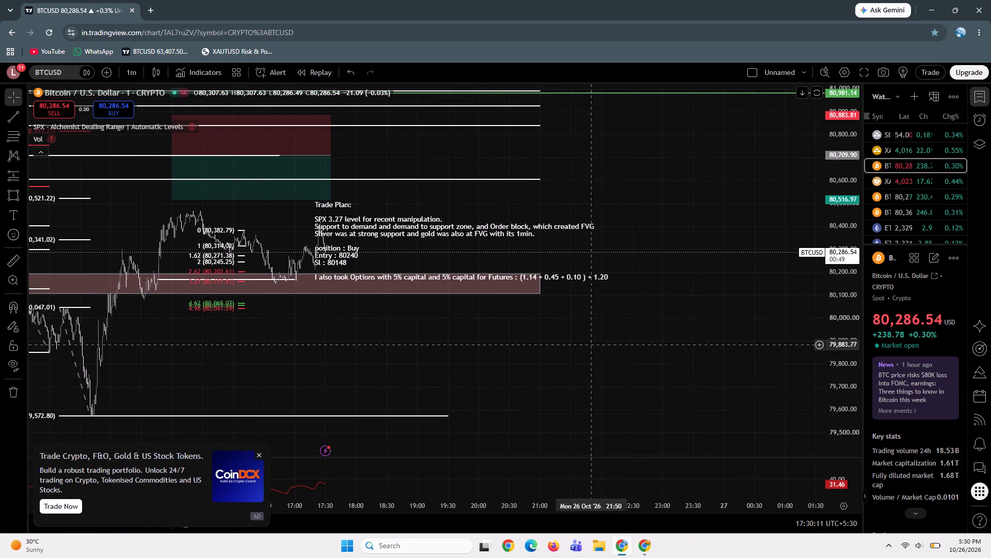
left_click_drag(438, 224, 523, 221)
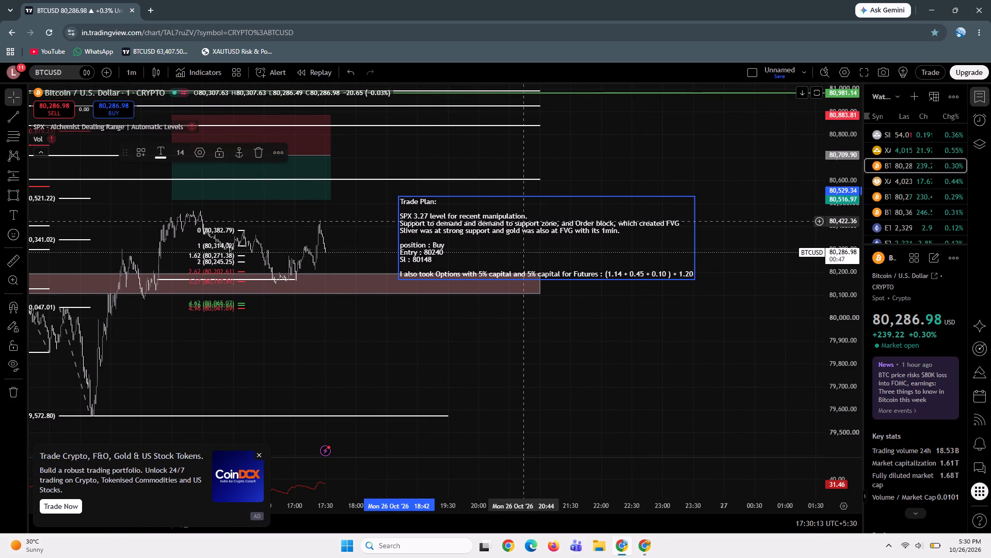
Open GoldSharks' live stream XAUUSD Live | NY Session on YouTube in a new browser tab.
left_click(147, 4)
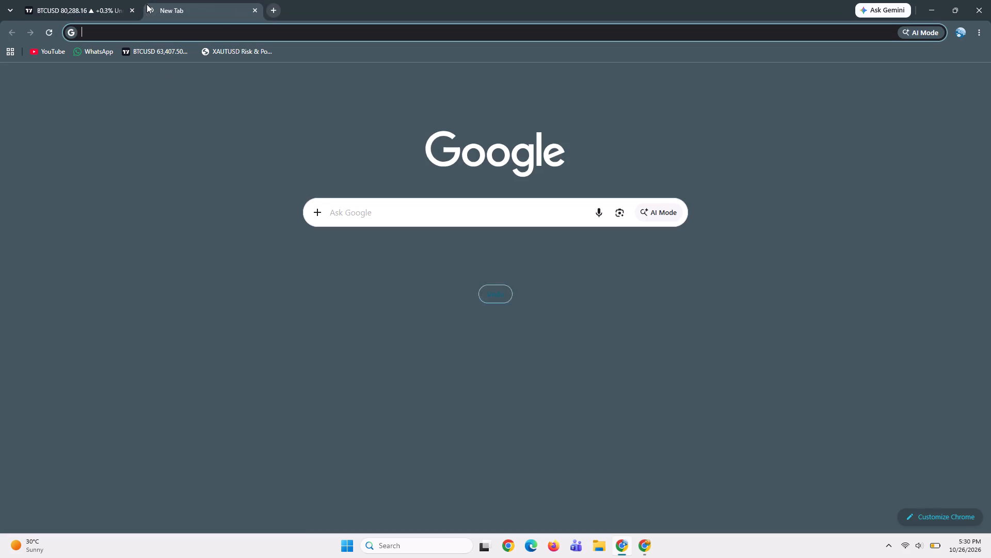
left_click(49, 49)
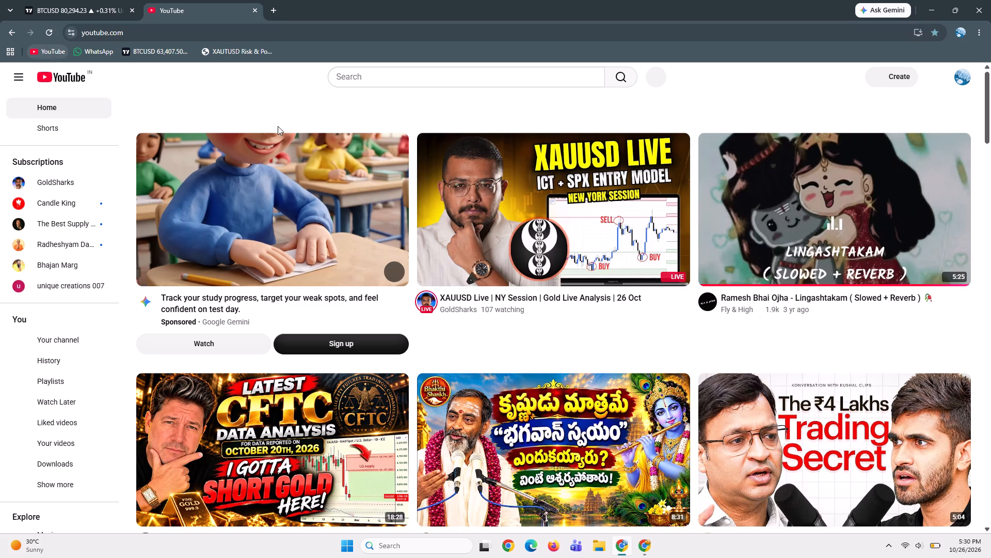
left_click(520, 215)
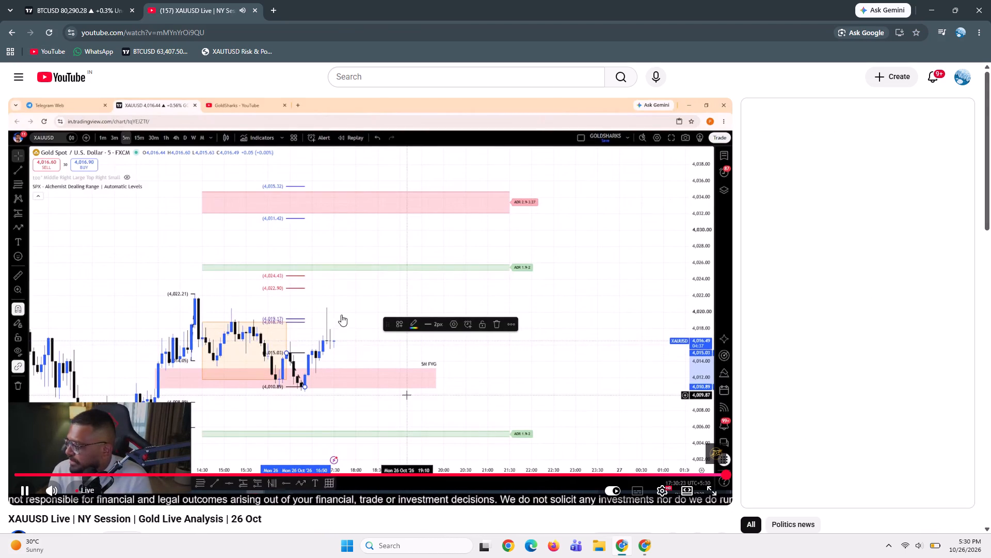
Vote "No, I feel 3800 is coming" in the live chat poll about gold forming a bottom.
scroll(367, 394, "down", 1)
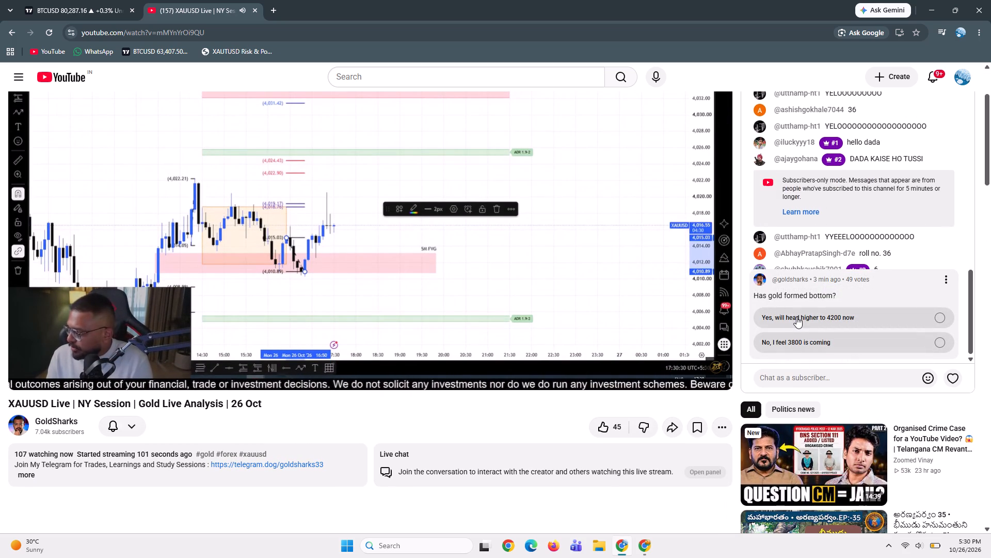
left_click(784, 343)
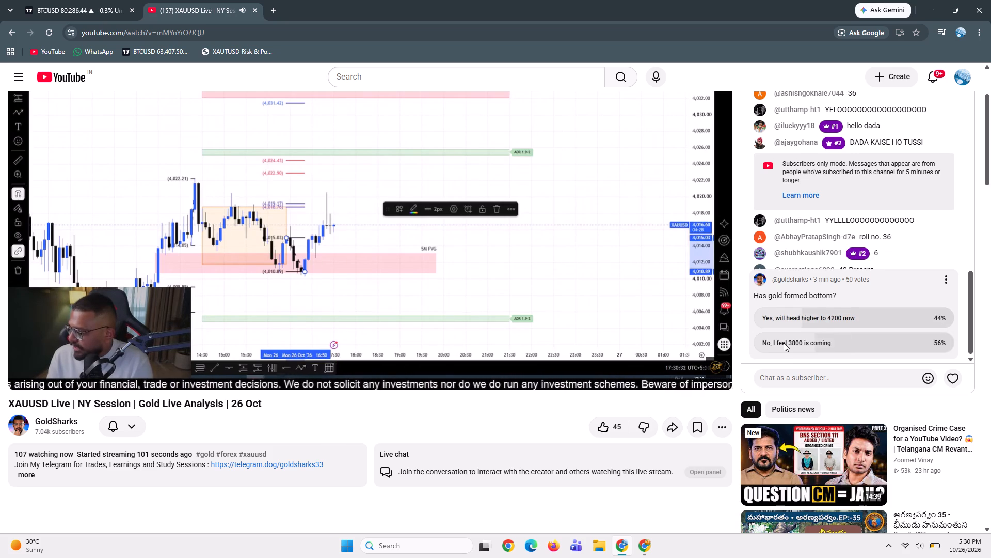
Like the GoldSharks XAUUSD live stream.
left_click(787, 377)
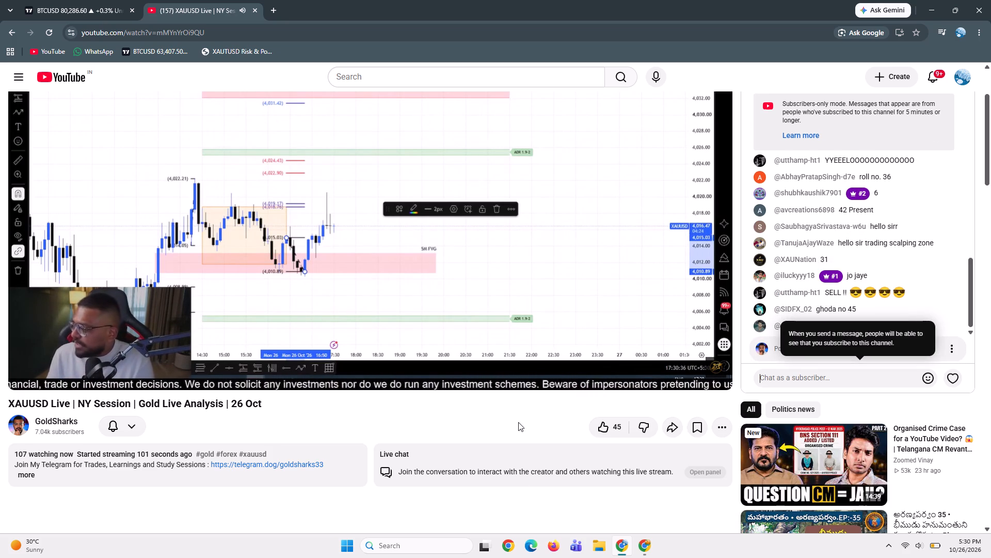
scroll(522, 419, "up", 3)
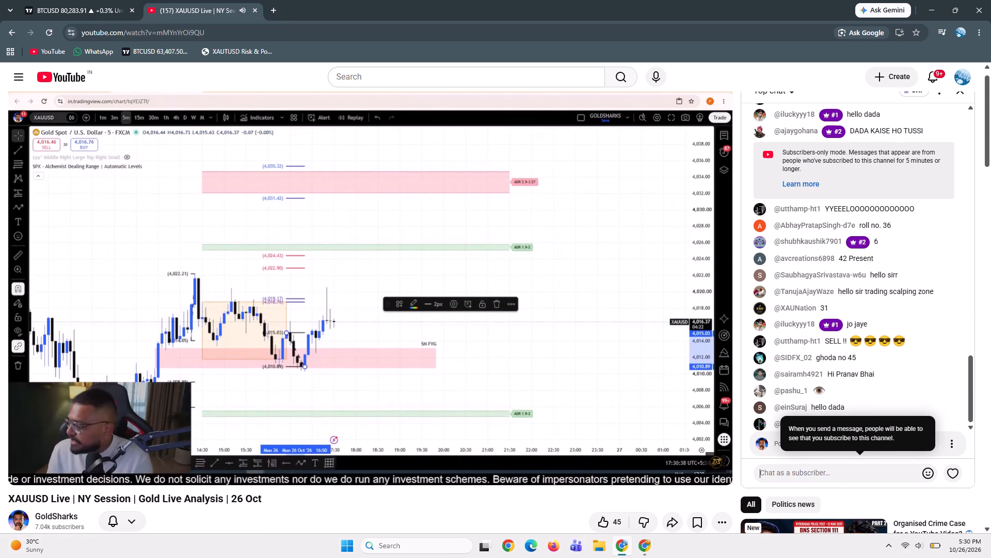
scroll(463, 500, "down", 1)
left_click(605, 499)
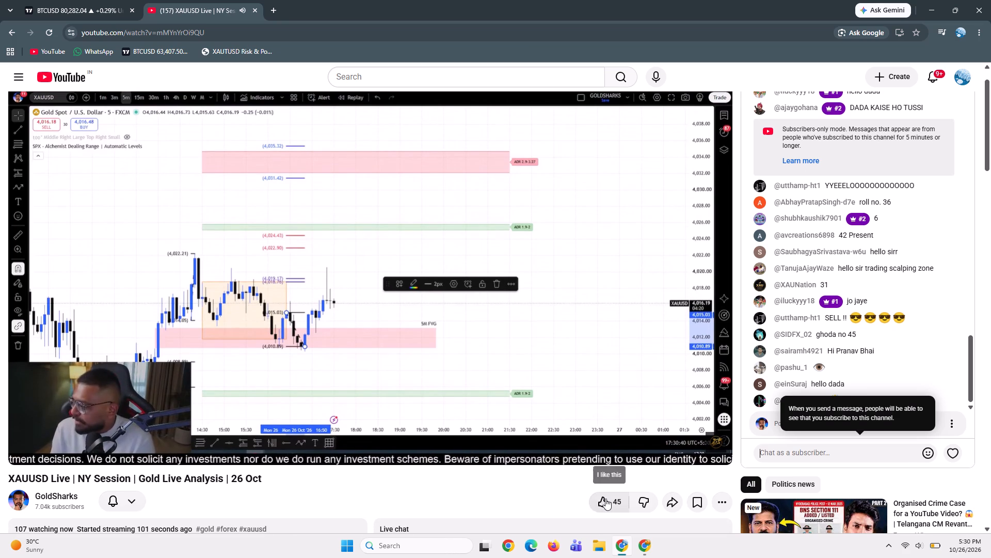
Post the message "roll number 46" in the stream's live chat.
scroll(509, 486, "up", 2)
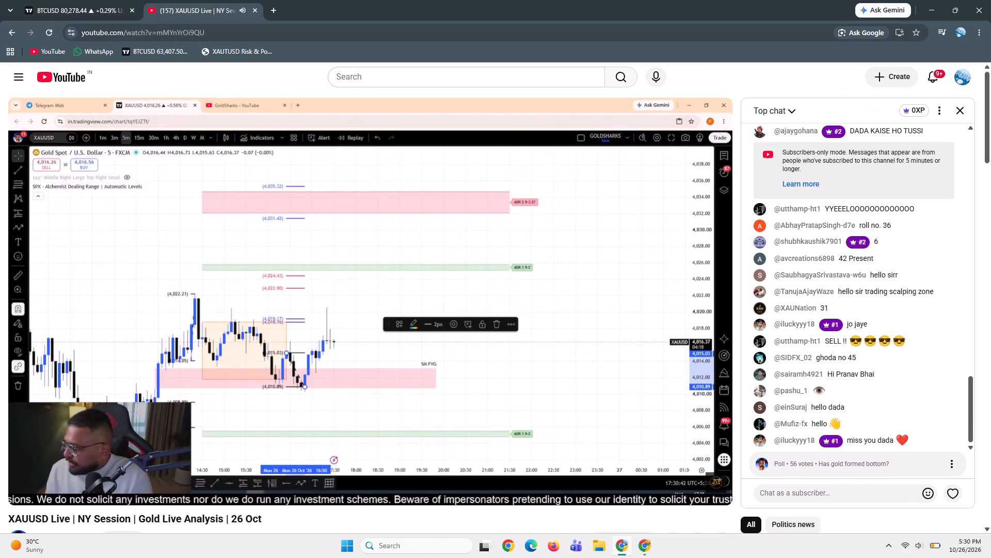
left_click(814, 493)
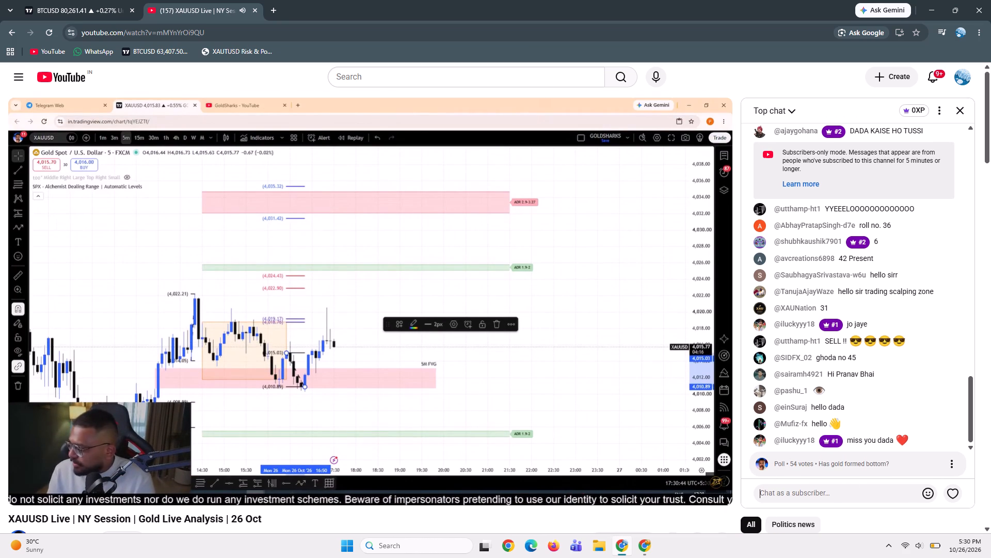
type("roll number")
key("space")
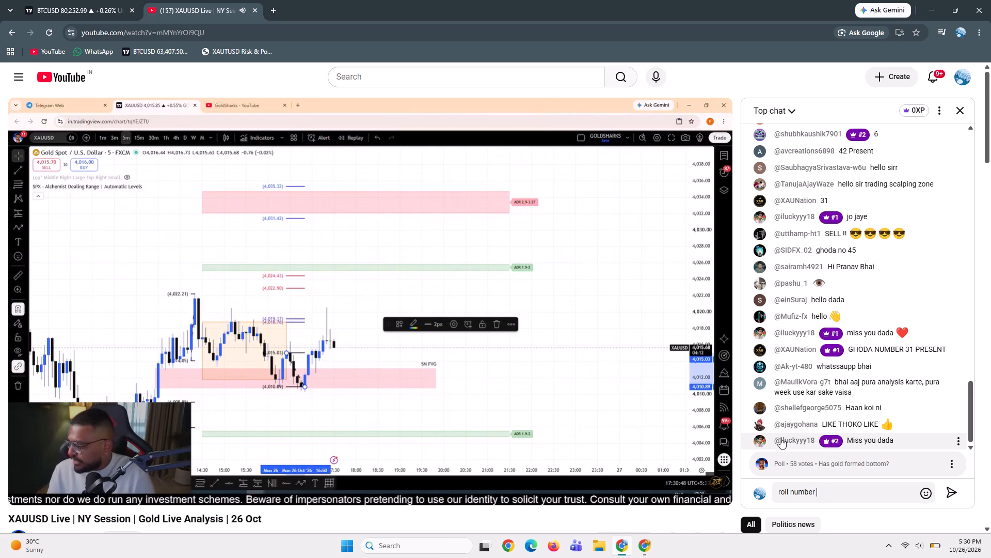
scroll(780, 438, "down", 2)
scroll(683, 520, "right", 1)
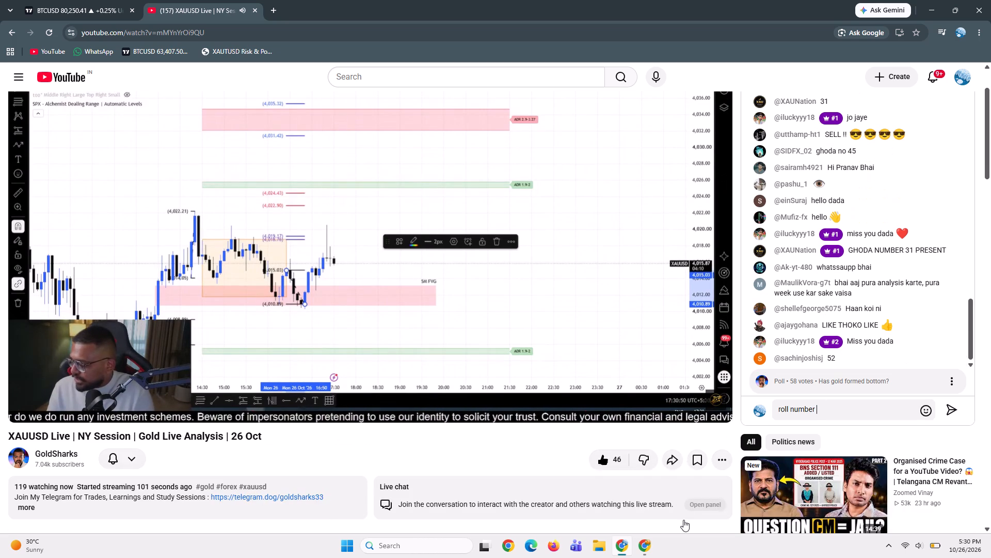
scroll(683, 520, "right", 1)
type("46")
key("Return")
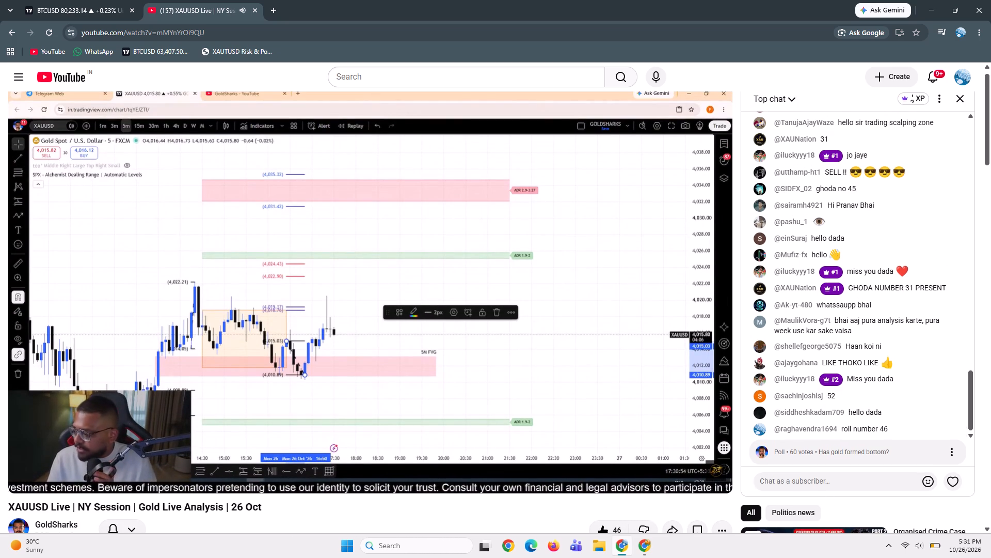
Draft a live chat message reading "Hello dada. Can you take class on risk management and".
left_click(821, 483)
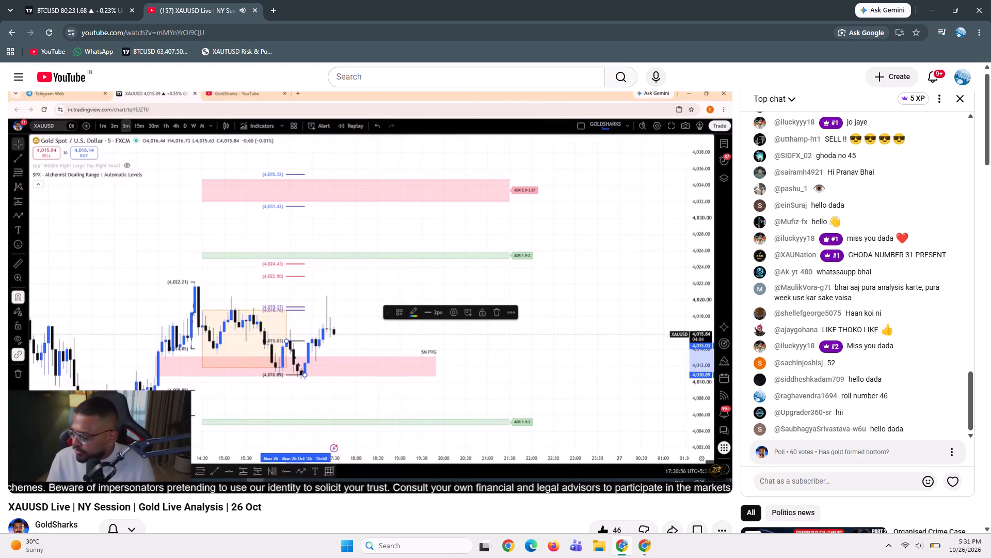
type("Hell")
type("o")
key("space")
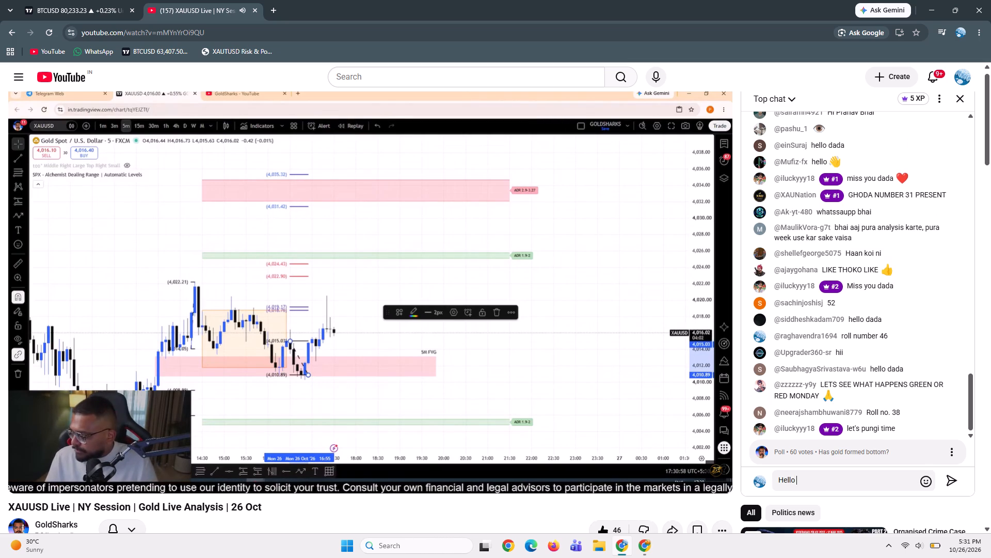
type("bha")
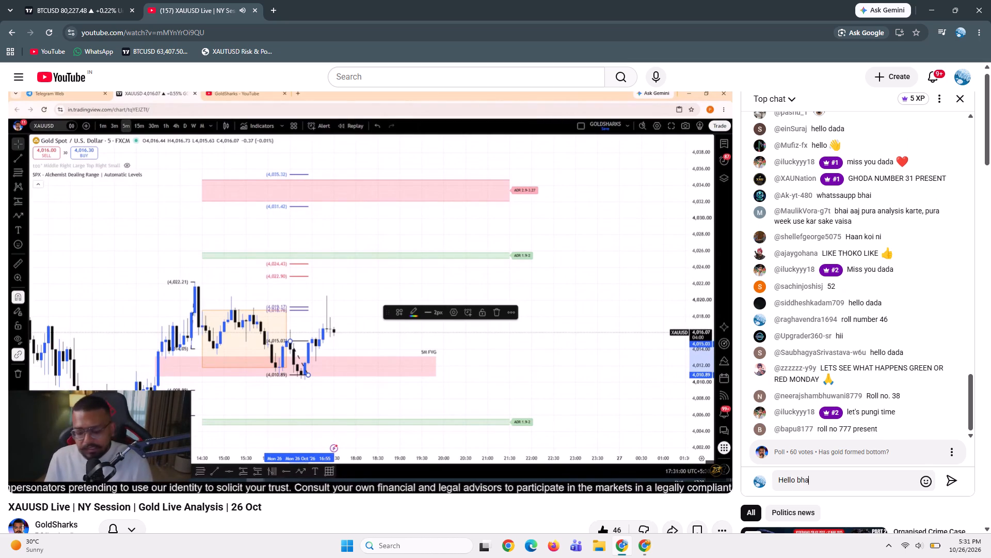
key("BackSpace")
key("BackSpace")
key("BackSpace")
type("dada")
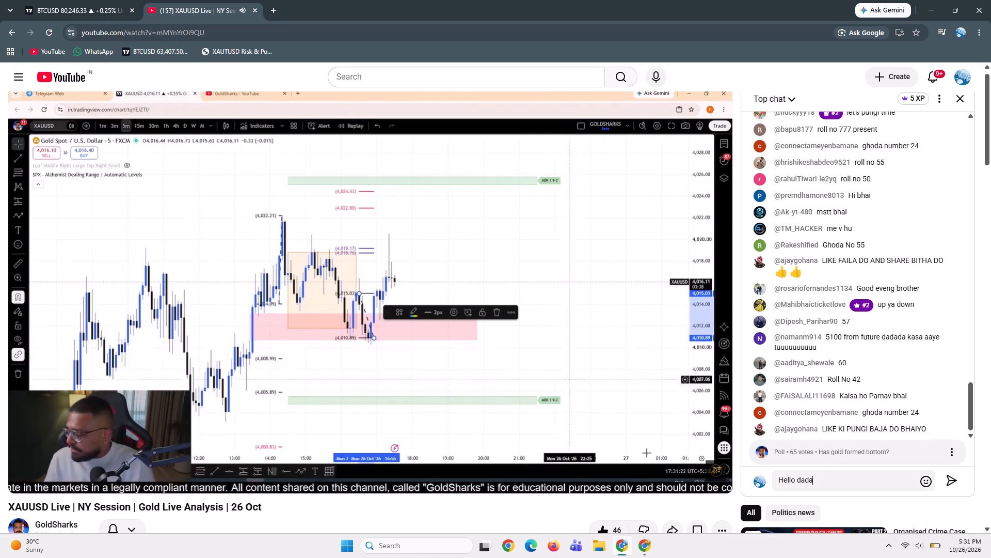
type(". Can you")
key("space")
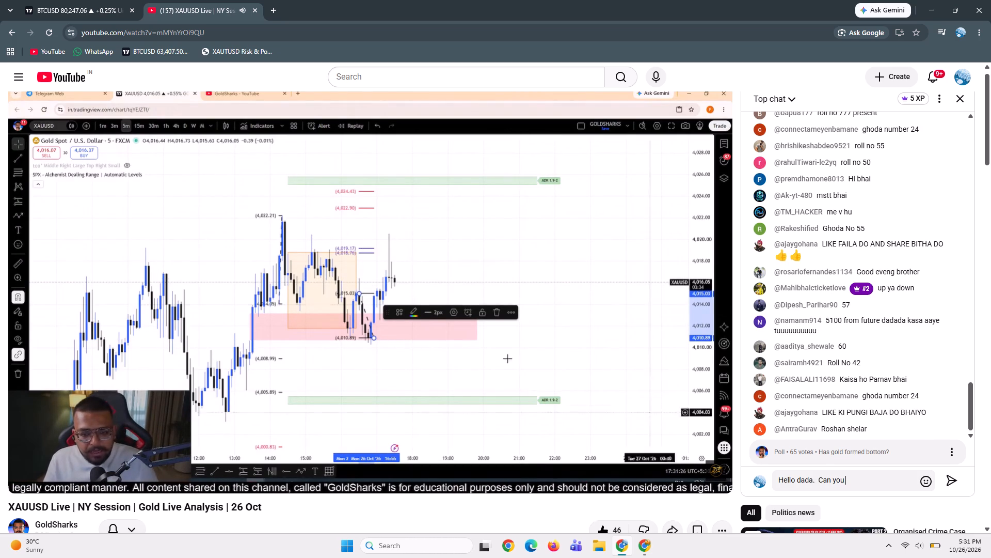
type("tae")
key("BackSpace")
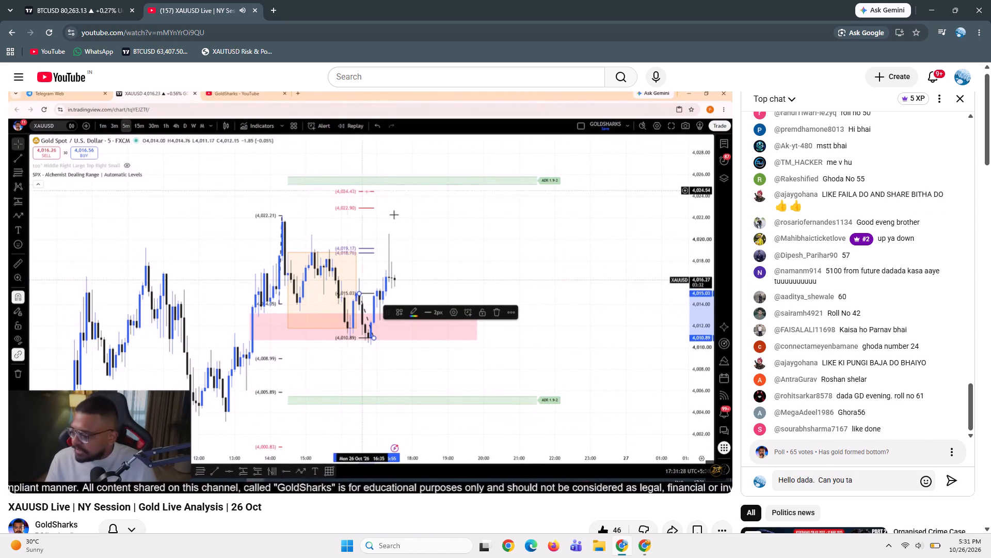
type("ke")
key("space")
type("cla")
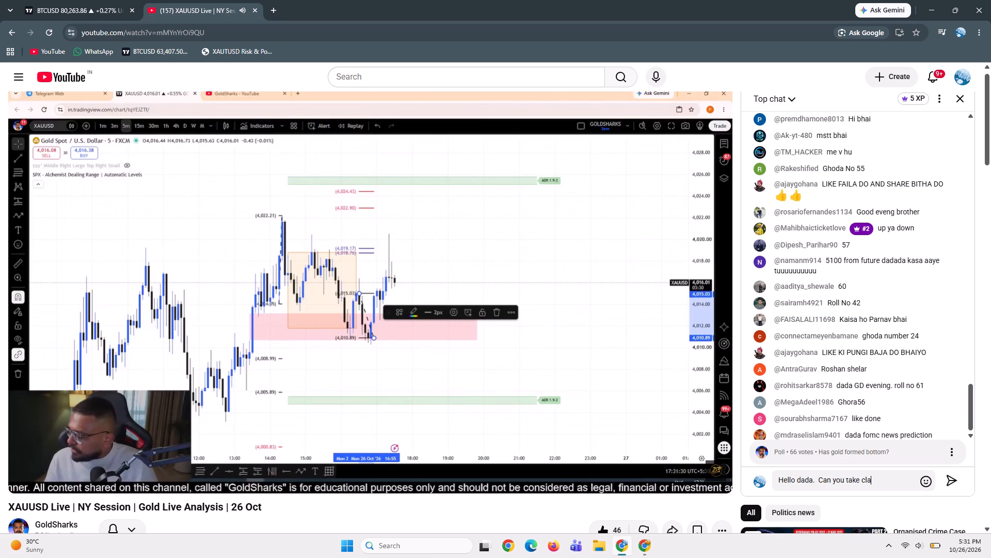
type("ss on")
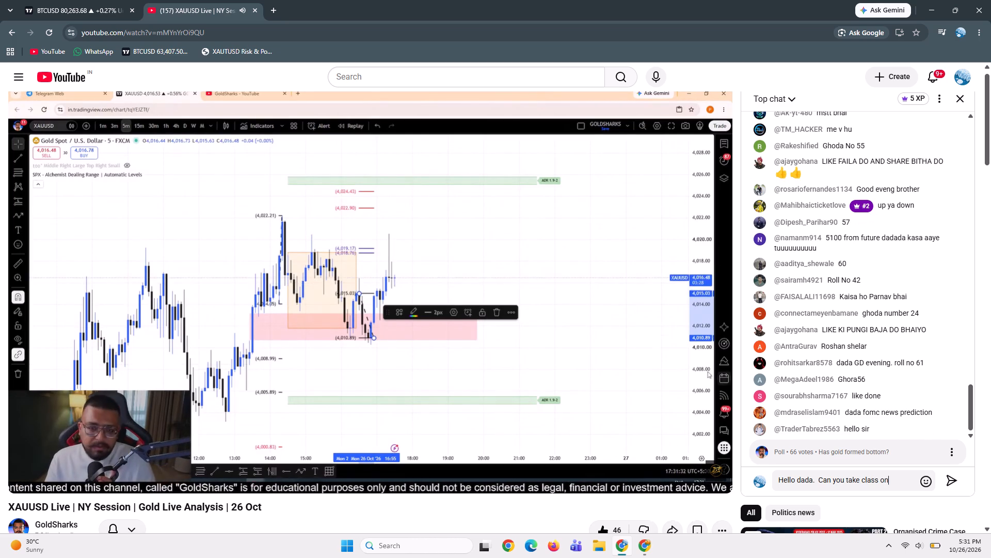
key("BackSpace")
key("BackSpace")
type("on risk")
key("space")
type("managa")
key("BackSpace")
type("em")
type("ent and")
key("space")
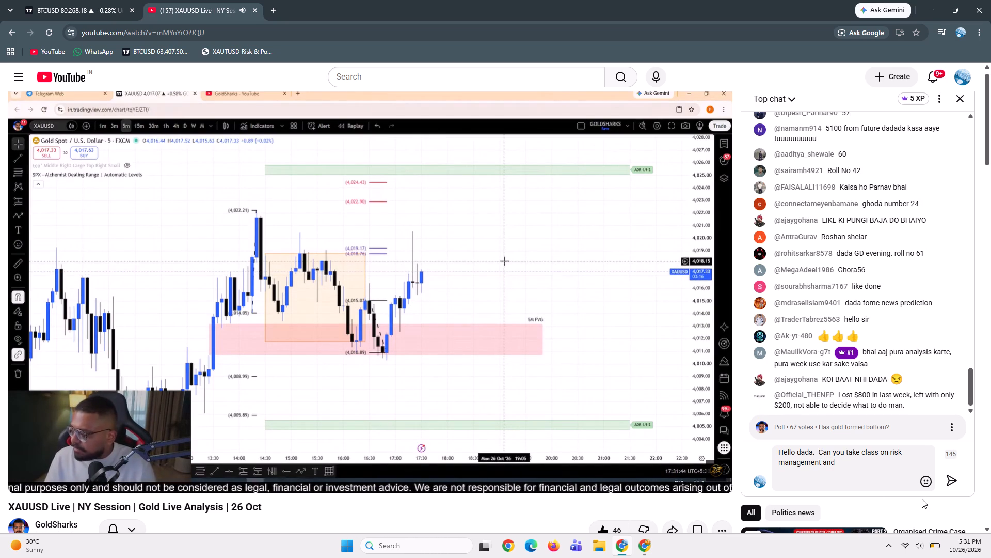
Insert "please" before "take class" in the draft and end the sentence after "management" with a question mark instead of "and".
left_click(844, 452)
key("space")
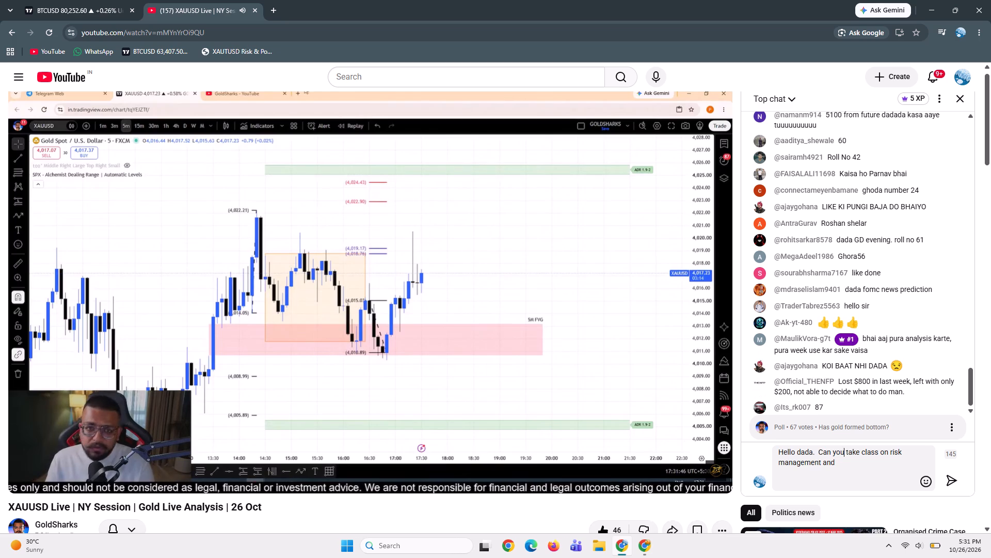
type("please")
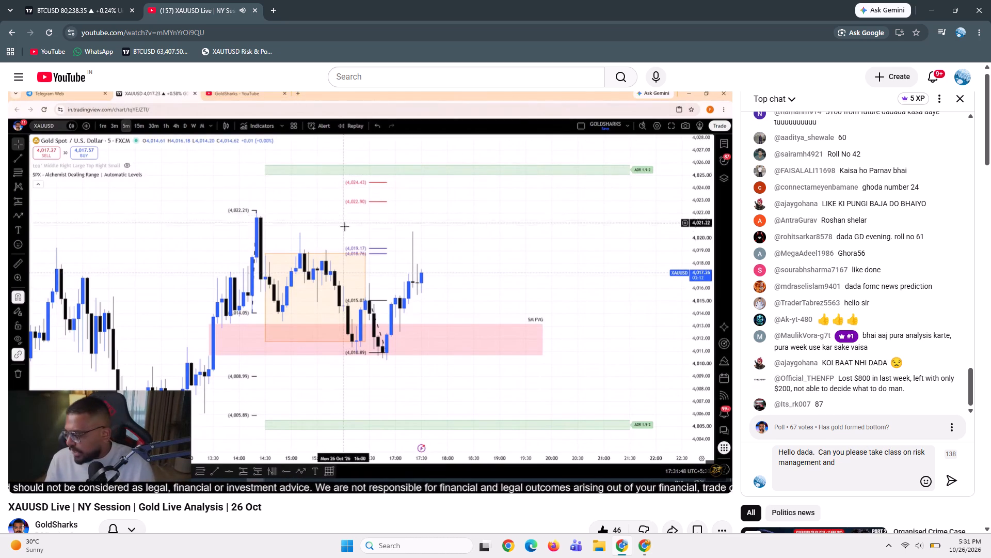
left_click(846, 462)
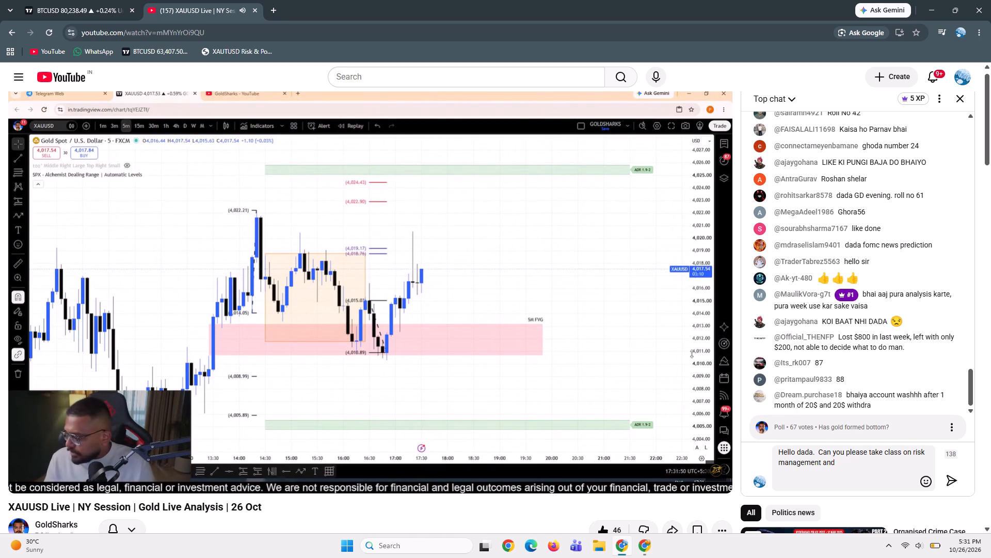
key("BackSpace")
key("space")
type("Biad")
key("BackSpace")
key("BackSpace")
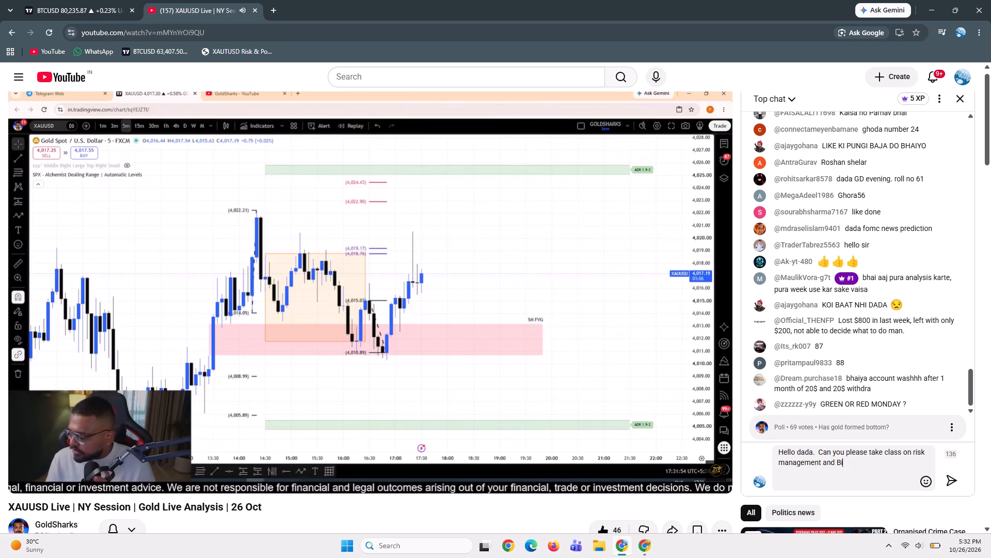
key("BackSpace")
key("BackSpace")
key("BackSpace")
key("BackSpace")
key("BackSpace")
key("BackSpace")
key("shift+question")
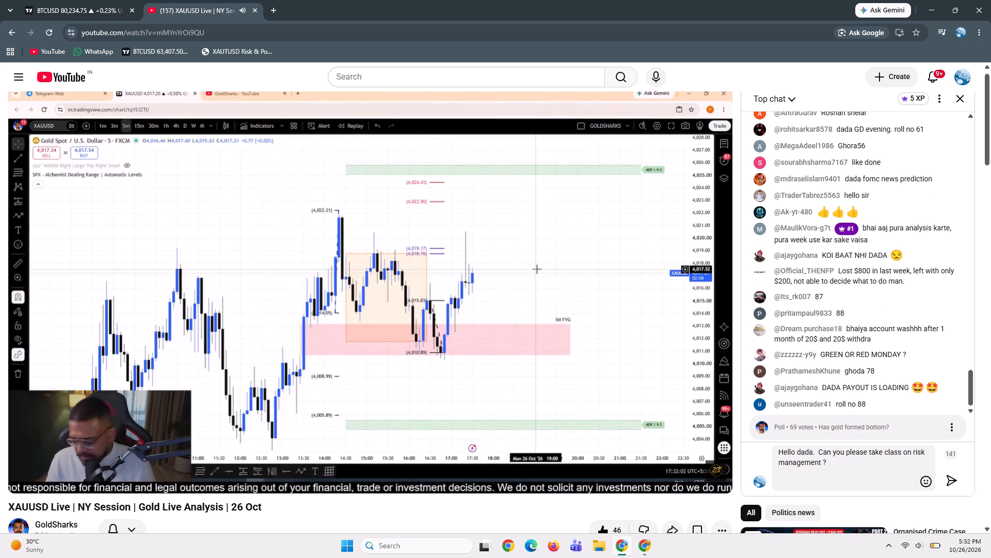
Copy the full text of the risk management question and post it in the stream's live chat.
left_click_drag(838, 463, 763, 449)
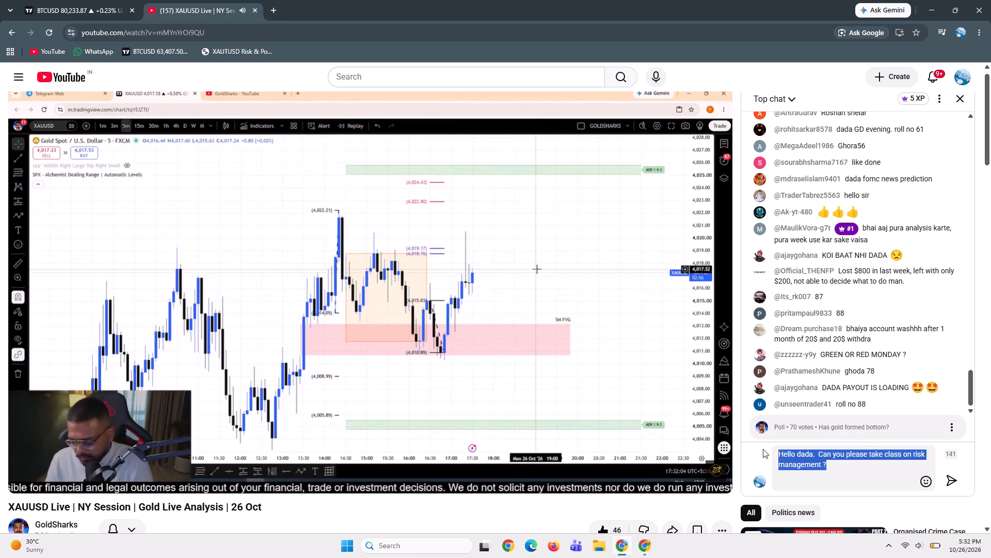
key("ctrl+c")
key("Return")
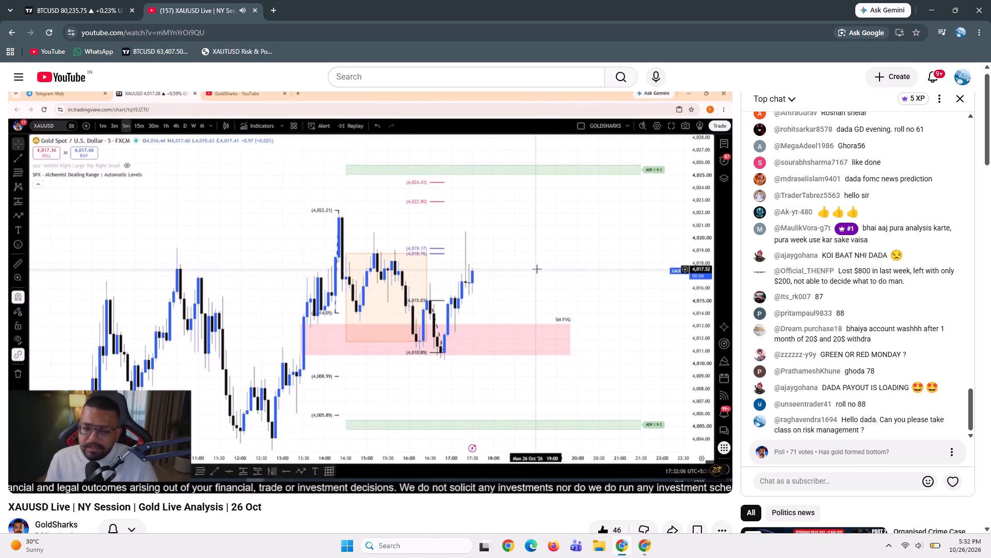
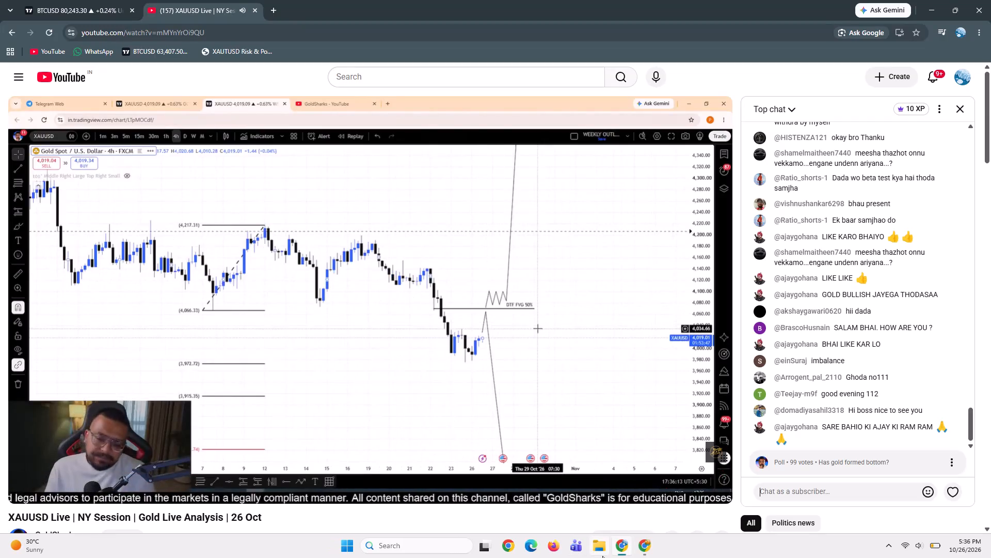
Switch to the Analysis_XAUUSD spreadsheet and look over the first BTCUSDT trade row, the Progress sheet and the GS_Journal sheet.
left_click(640, 549)
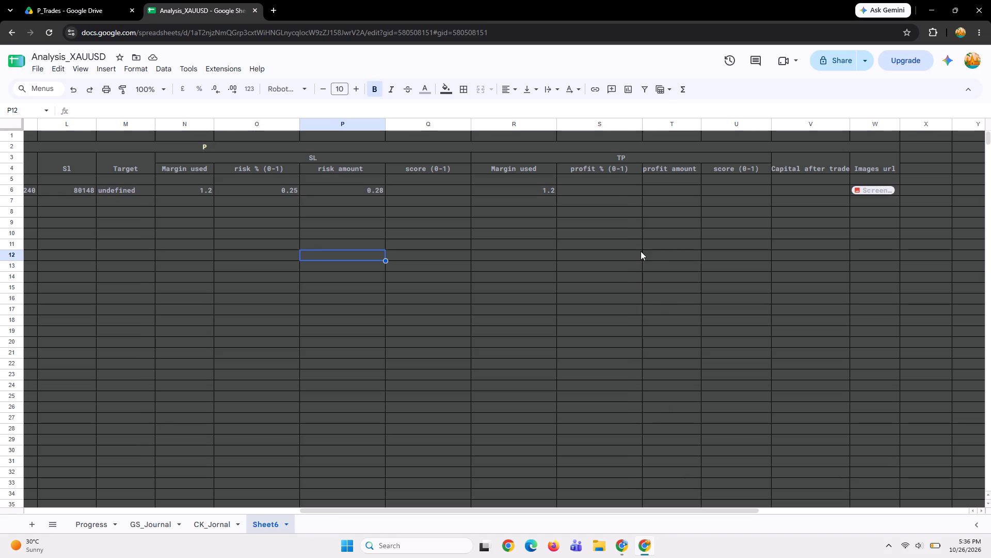
left_click(602, 190)
scroll(602, 190, "right", 4)
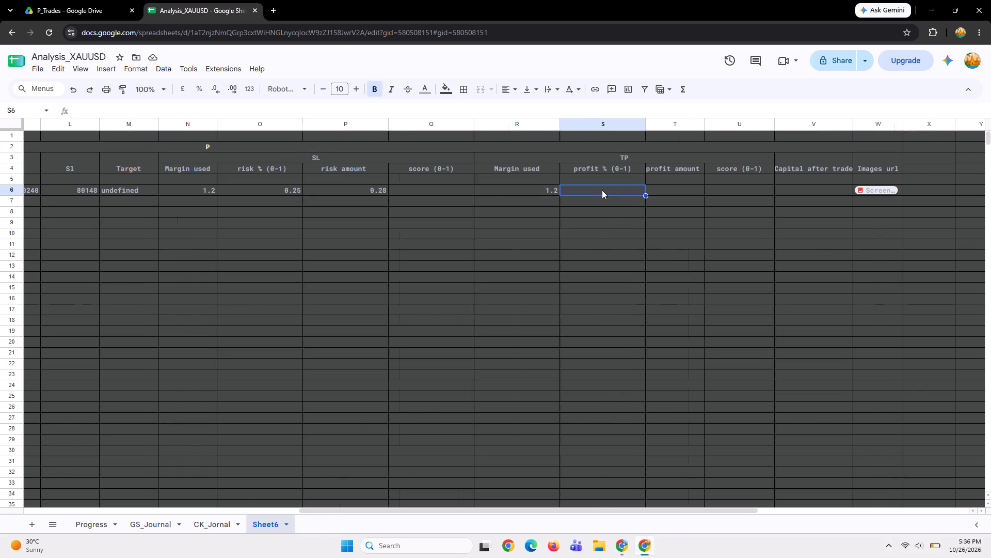
scroll(602, 190, "right", 3)
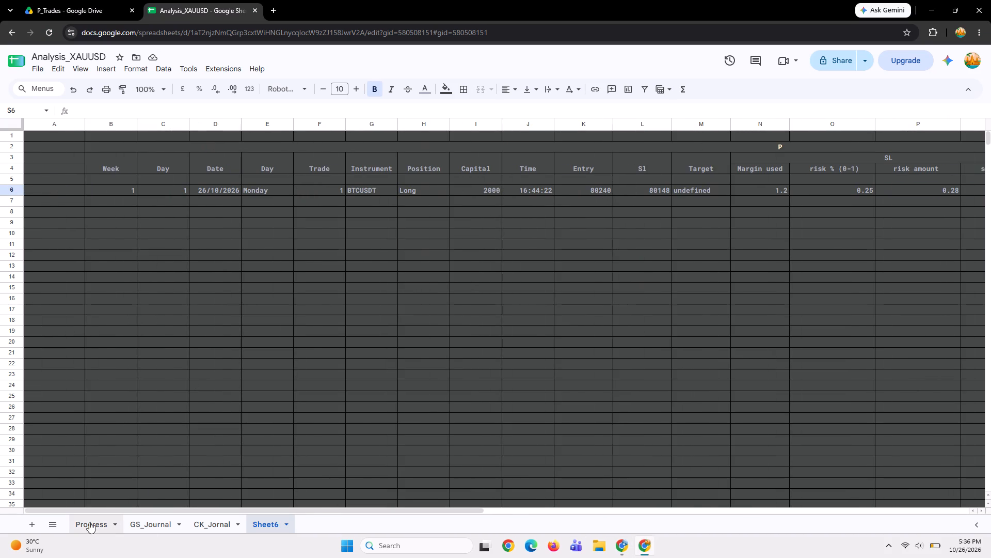
left_click(89, 522)
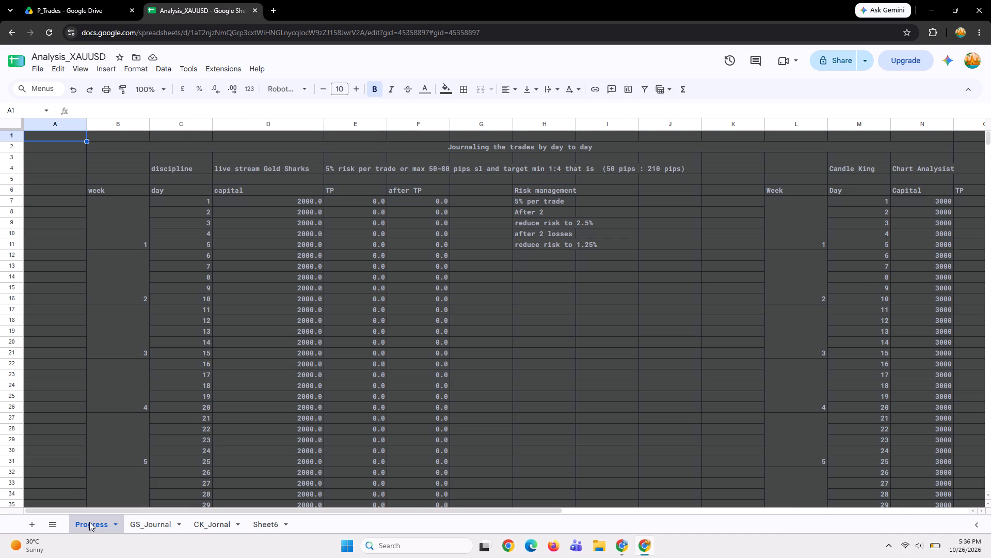
left_click(153, 529)
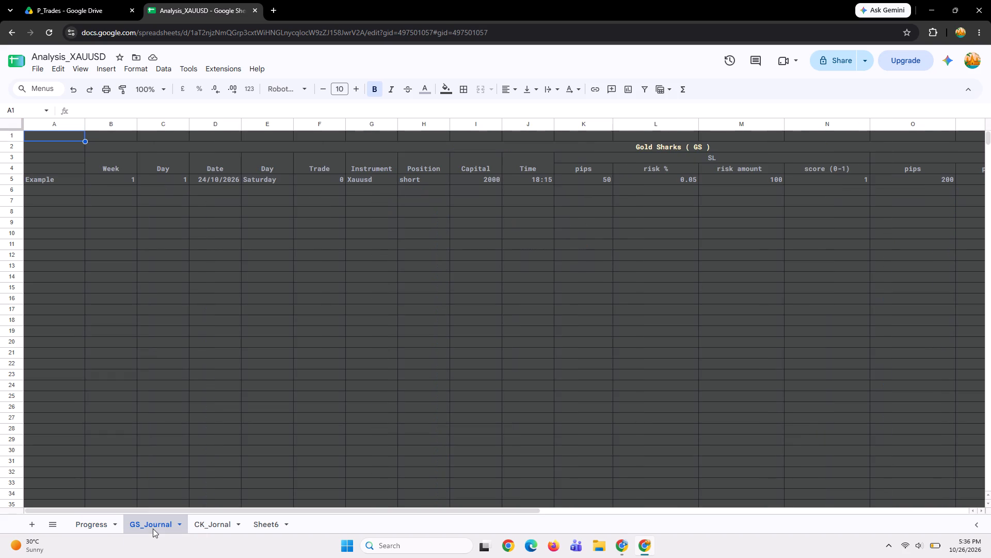
Rename Sheet6, which holds the P journal, as P_Journal.
left_click(264, 526)
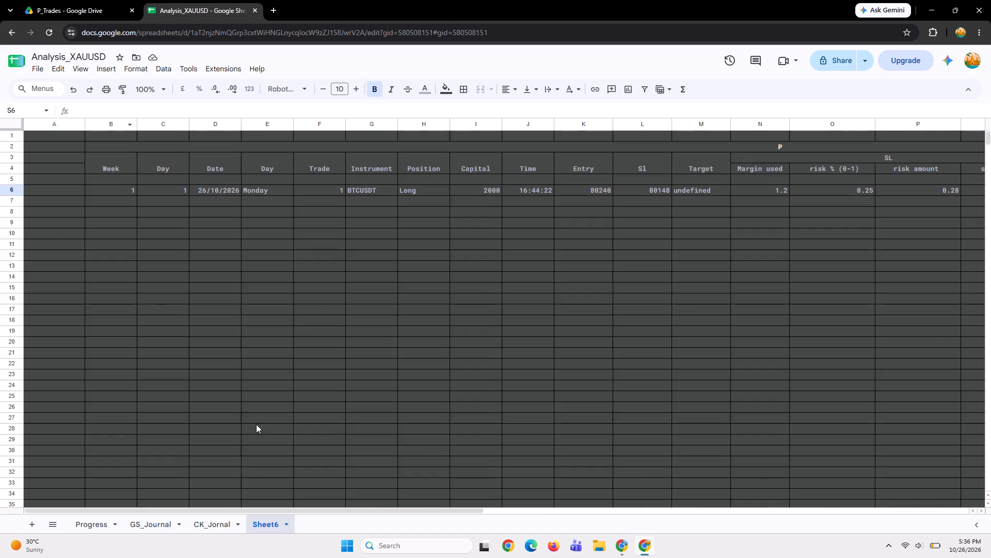
right_click(275, 524)
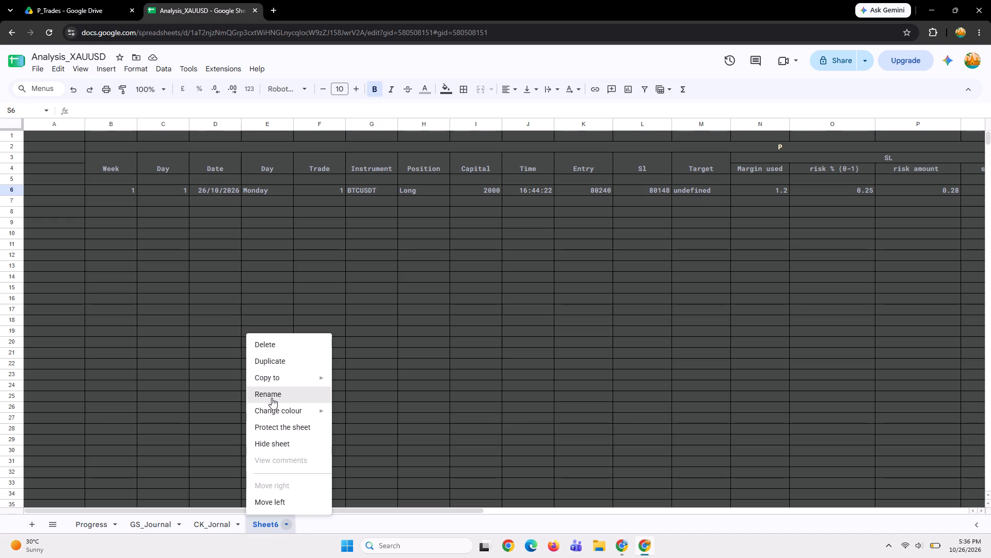
left_click(271, 398)
key("BackSpace")
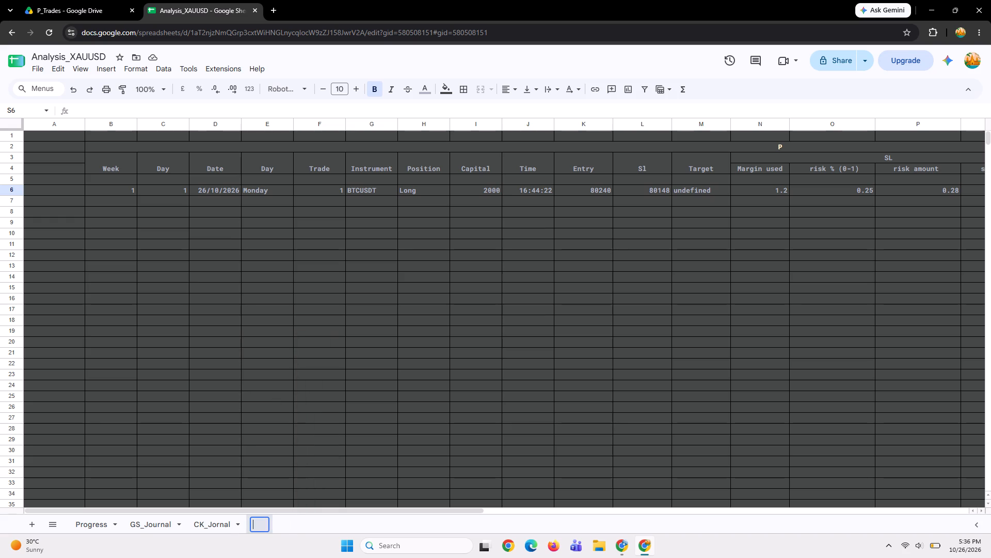
key("shift+p")
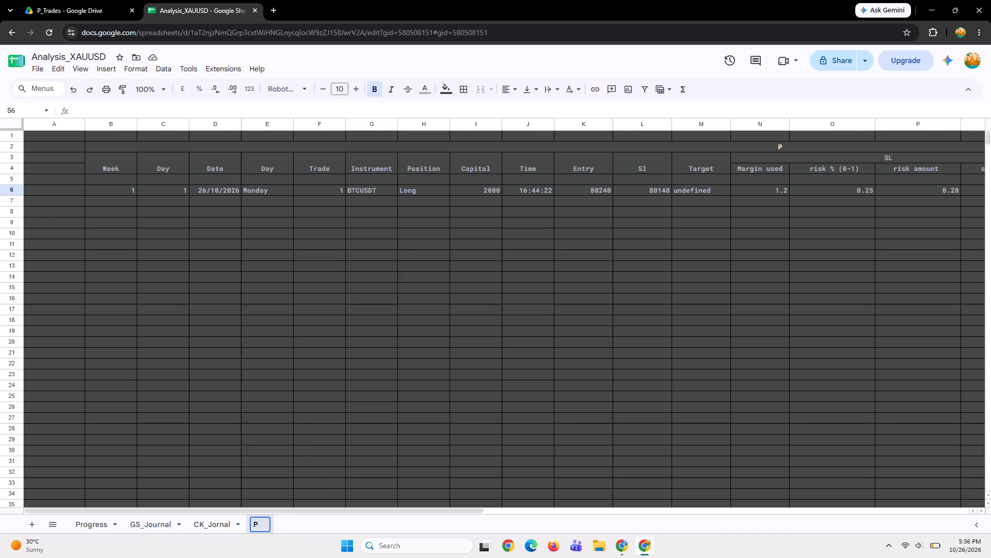
key("shift+underscore")
key("shift+j")
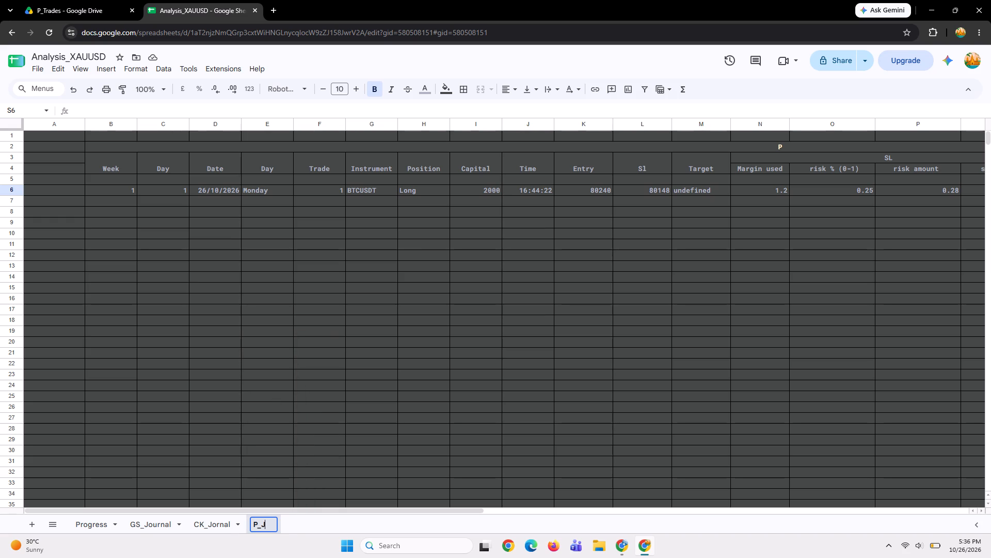
key("p")
key("BackSpace")
type("ourna")
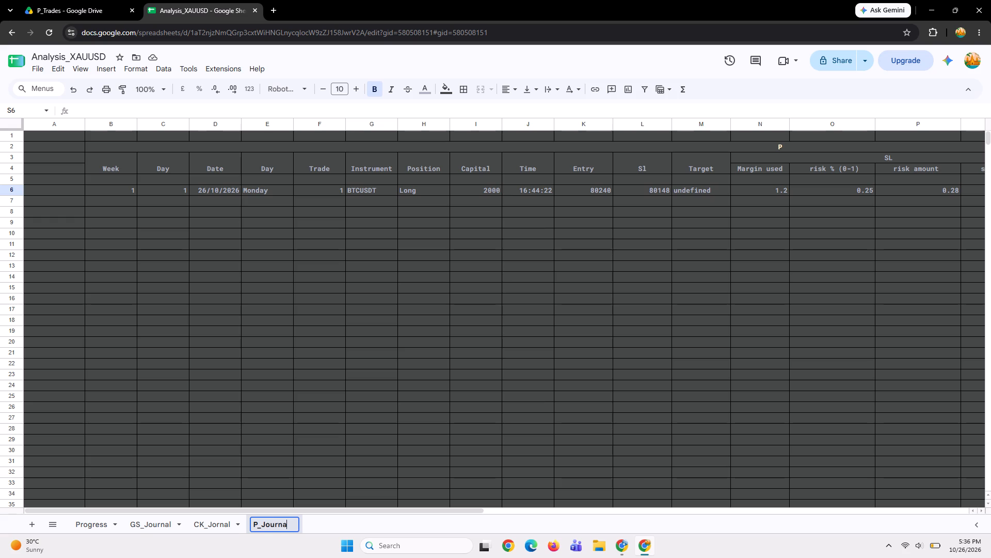
key("l")
left_click(331, 524)
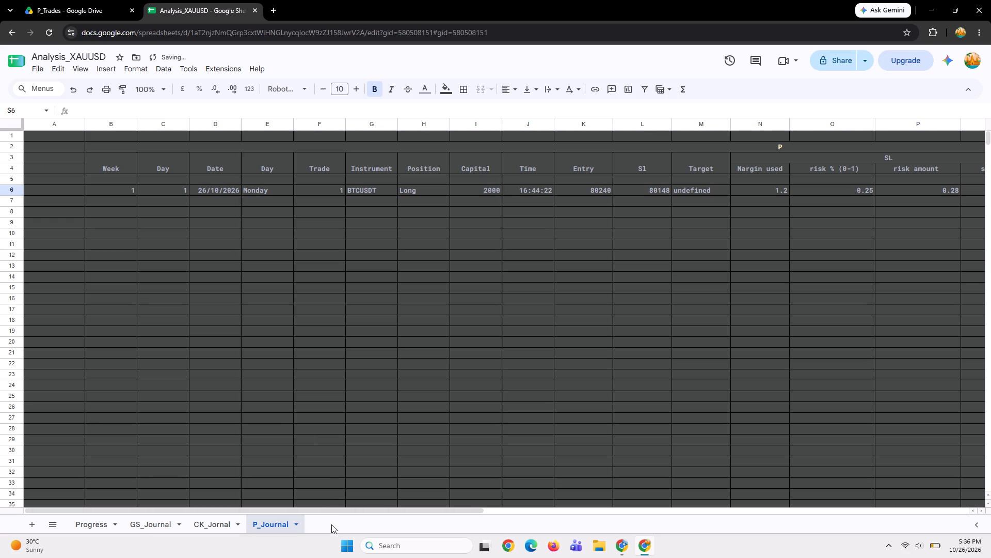